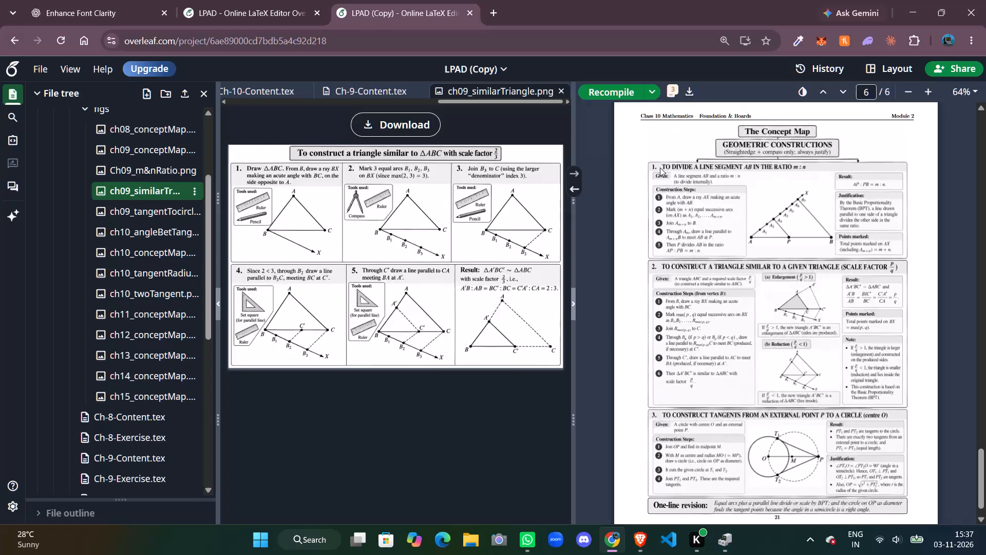
# Download the ch09_similarTriangle.png figure from the Overleaf project.
pyautogui.click(382, 124)
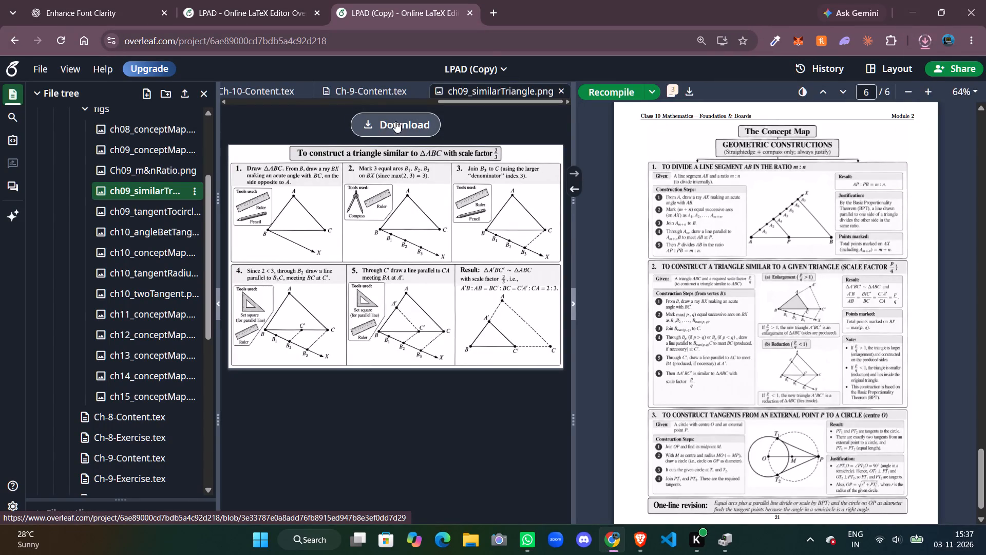
# Open canva.com in a new browser tab and upload the downloaded ch09_similarTriangle.png to it.
pyautogui.click(491, 11)
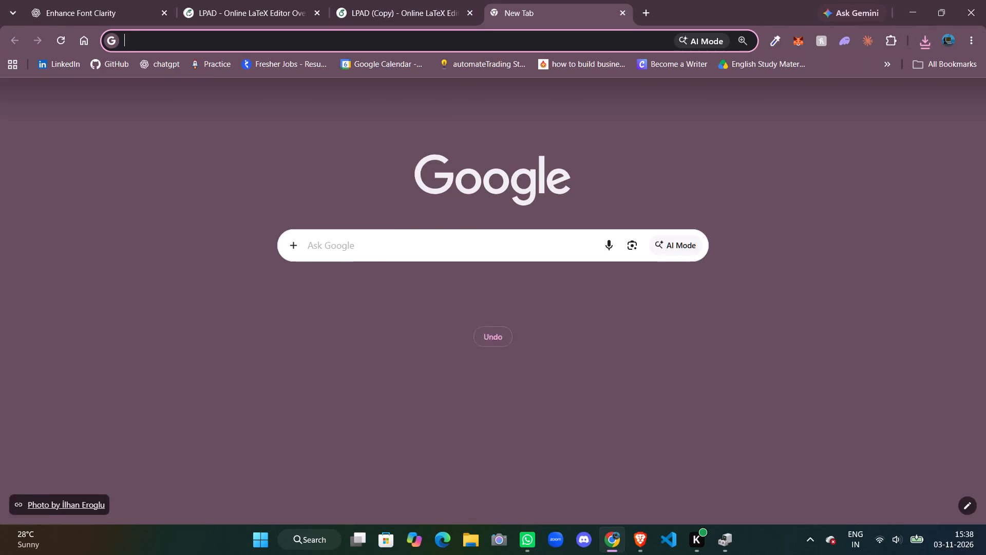
pyautogui.write('can')
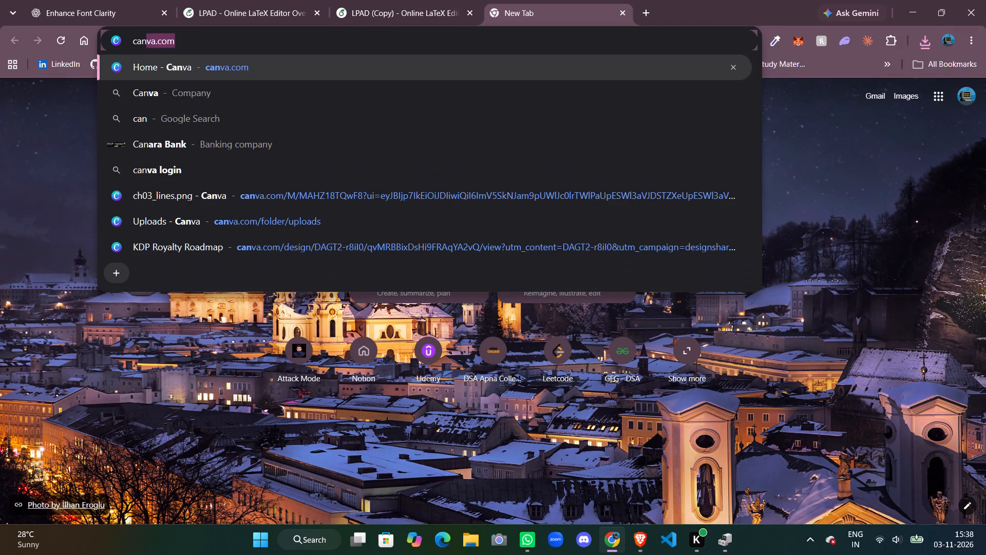
pyautogui.press('Right')
pyautogui.press('Return')
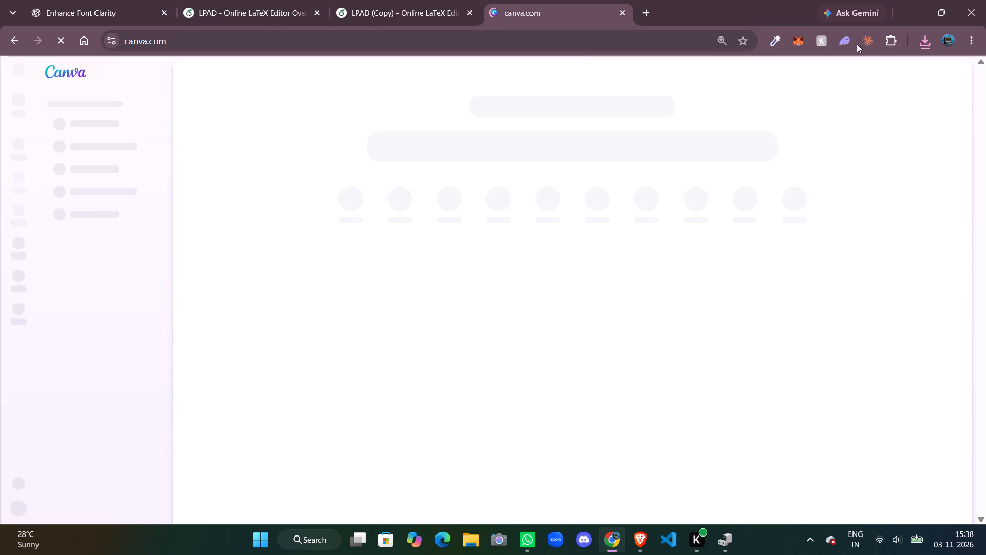
pyautogui.click(923, 50)
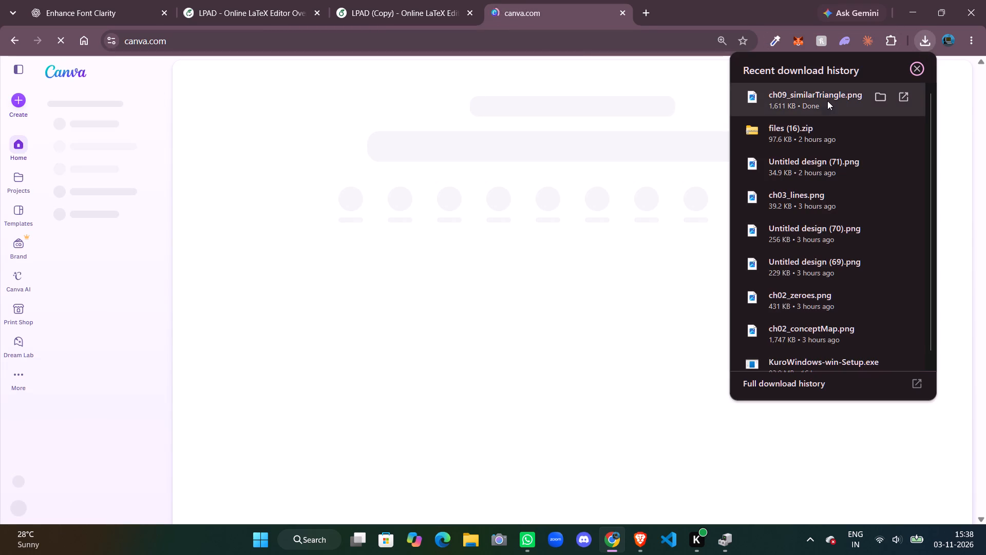
pyautogui.moveTo(827, 100); pyautogui.dragTo(660, 154)
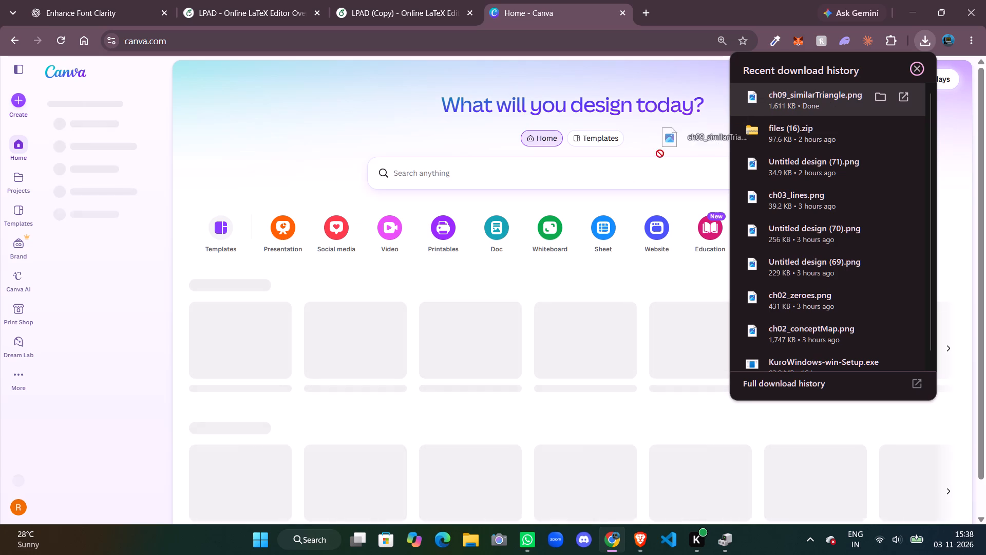
pyautogui.moveTo(660, 154); pyautogui.dragTo(619, 194)
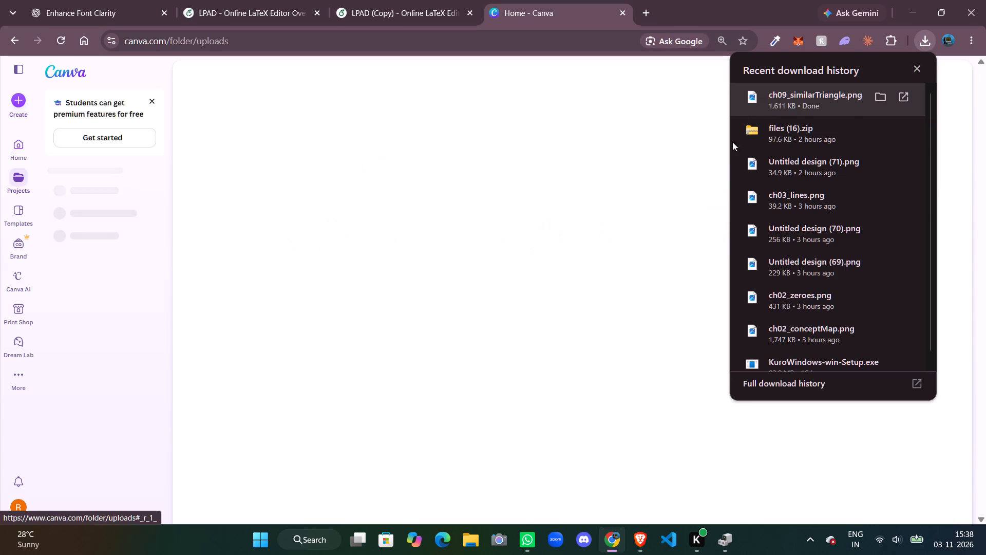
pyautogui.click(953, 67)
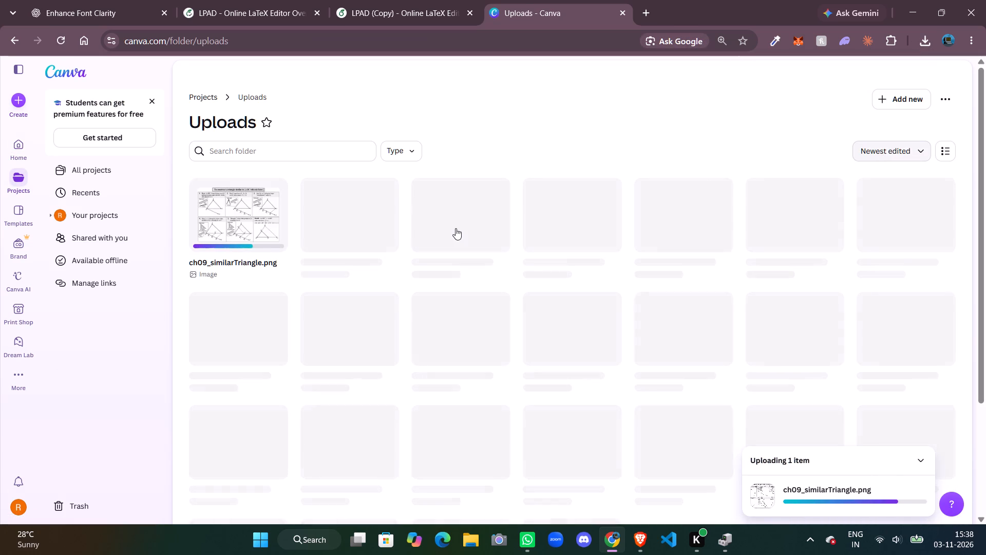
# Open the uploaded ch09_similarTriangle.png in the Canva editor as a new design and leave the image deselected.
pyautogui.click(236, 212)
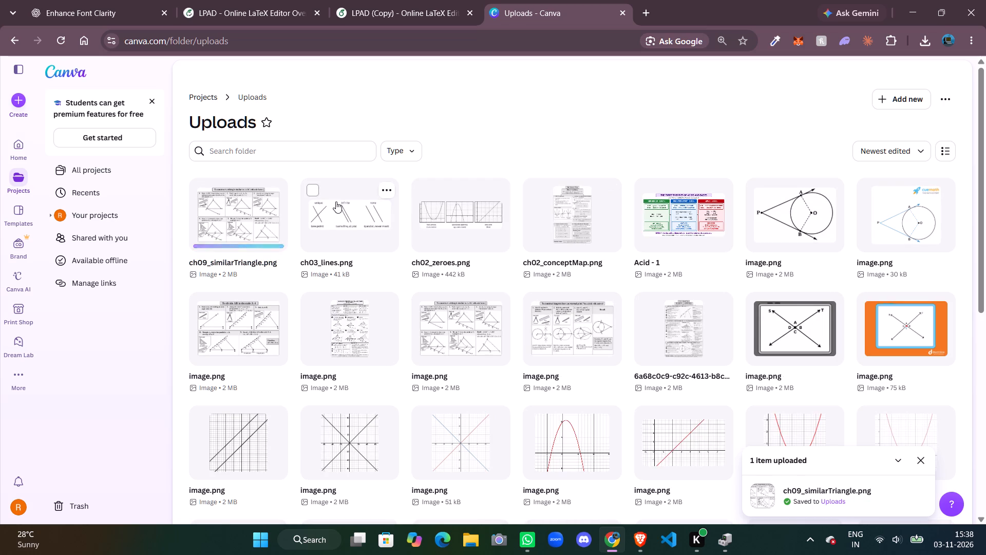
pyautogui.click(247, 203)
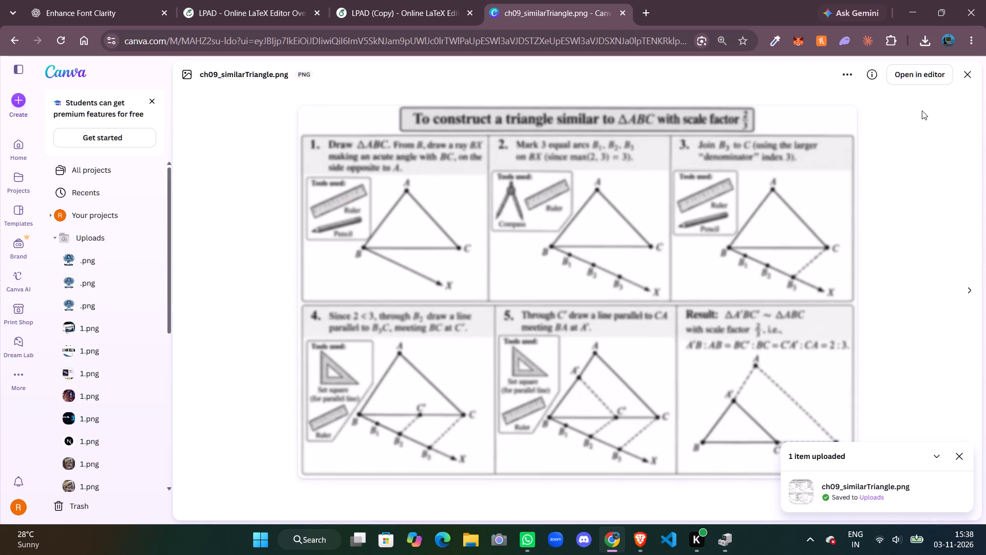
pyautogui.click(923, 82)
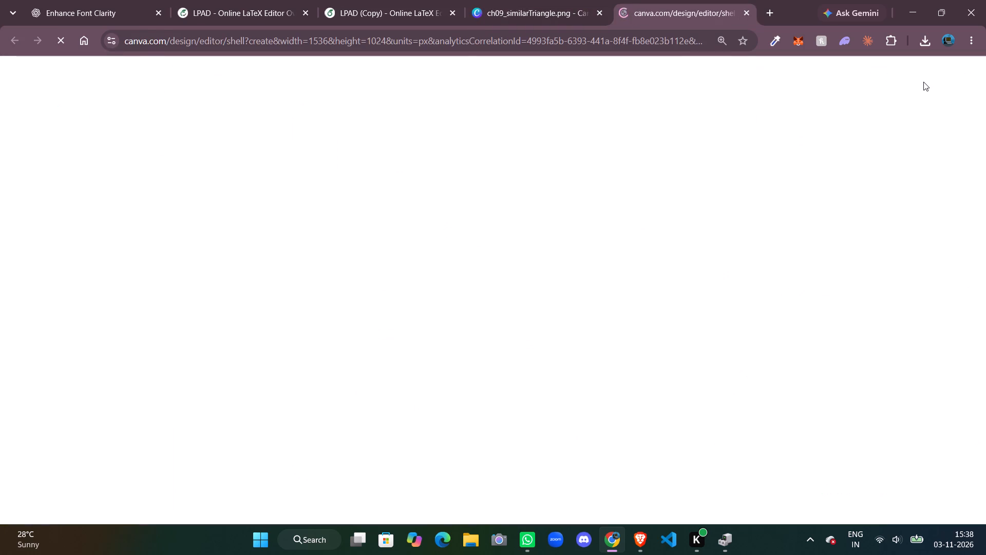
pyautogui.click(553, 0)
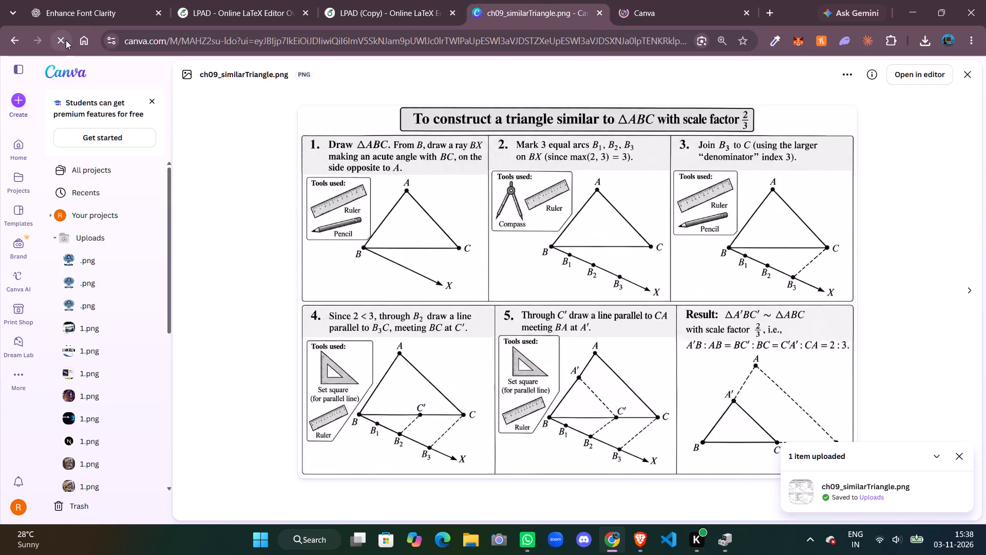
pyautogui.click(5, 38)
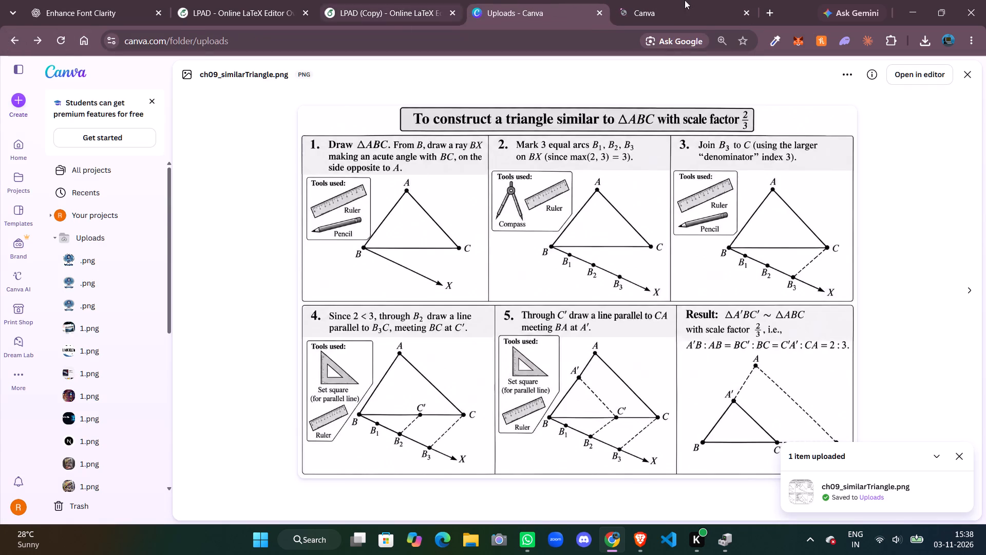
pyautogui.click(703, 0)
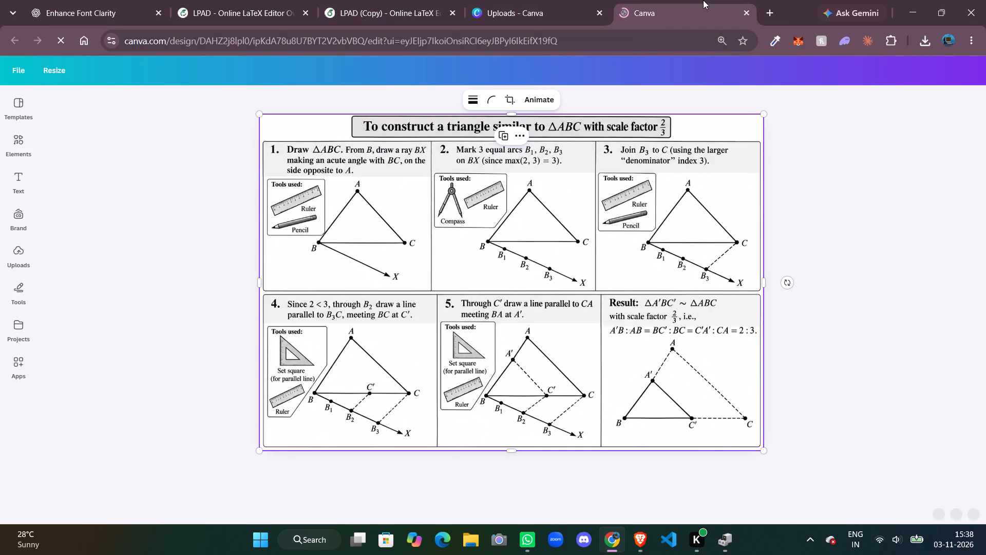
pyautogui.scroll(1, 823, 278)
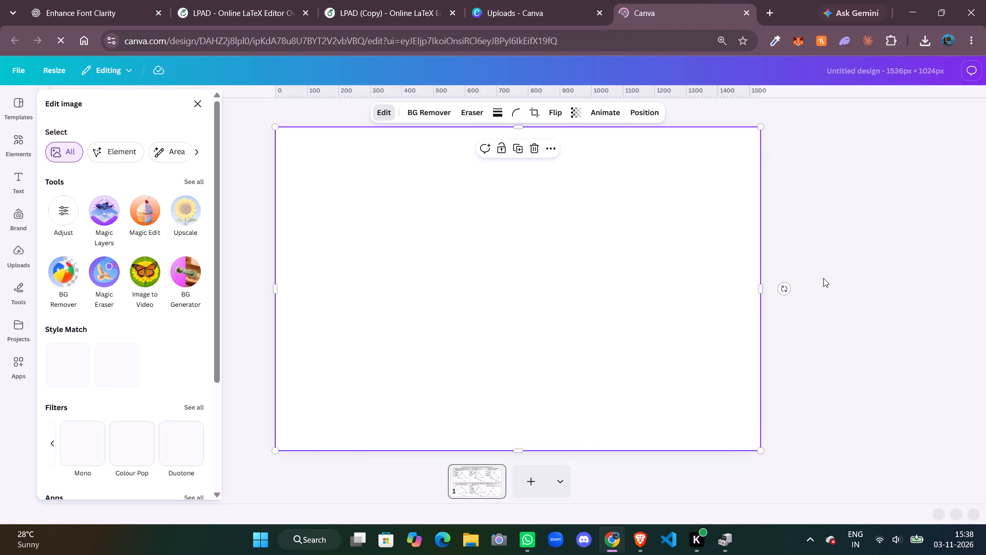
pyautogui.click(696, 304)
pyautogui.click(832, 335)
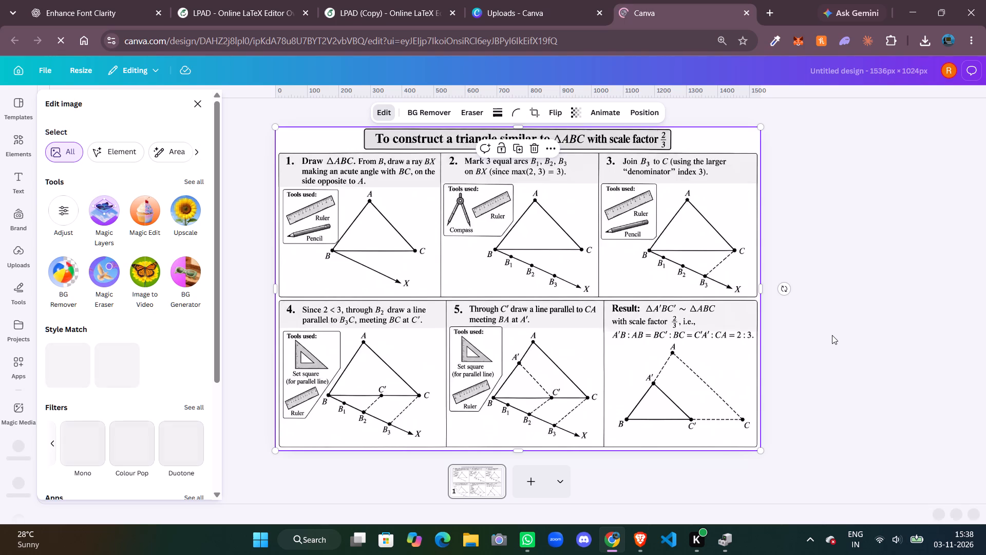
pyautogui.click(832, 335)
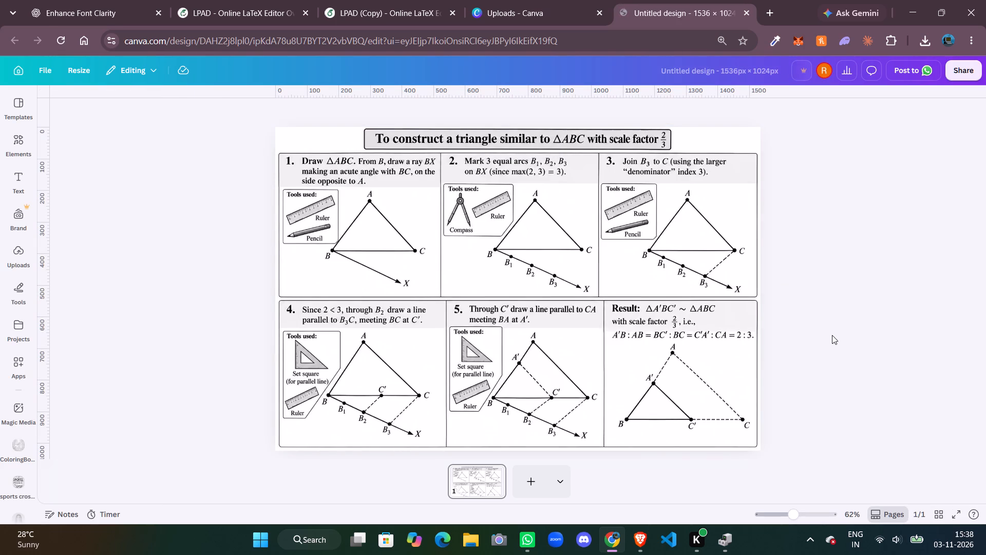
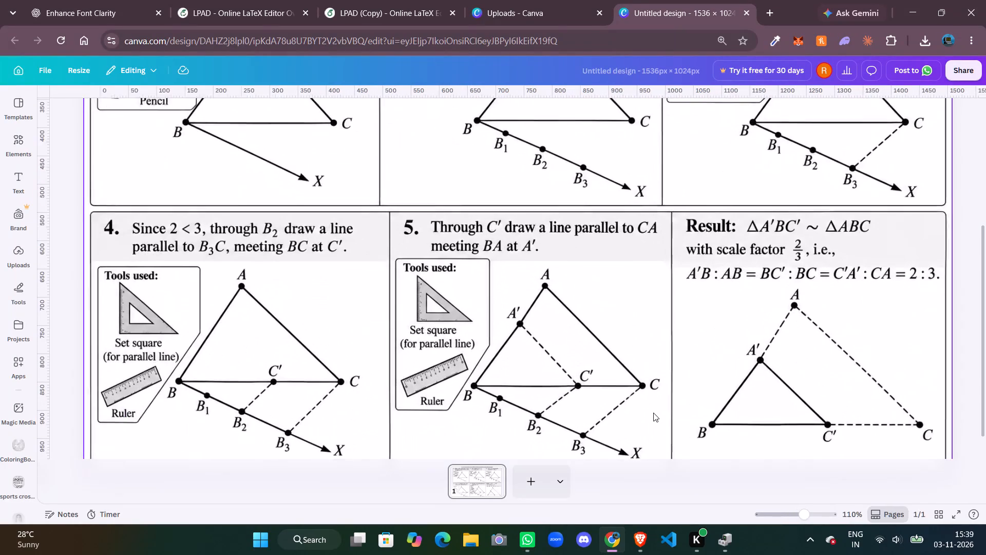
# Insert a solid straight line and place its ends on points A and B of the Result panel's triangle.
pyautogui.hscroll(-3, 653, 413)
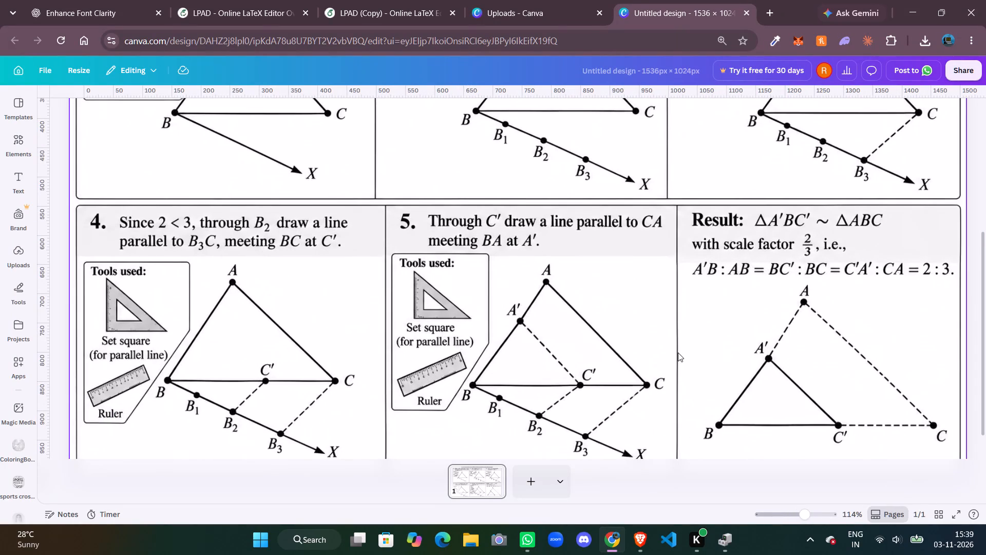
pyautogui.hscroll(-1, 678, 353)
pyautogui.scroll(-1, 678, 353)
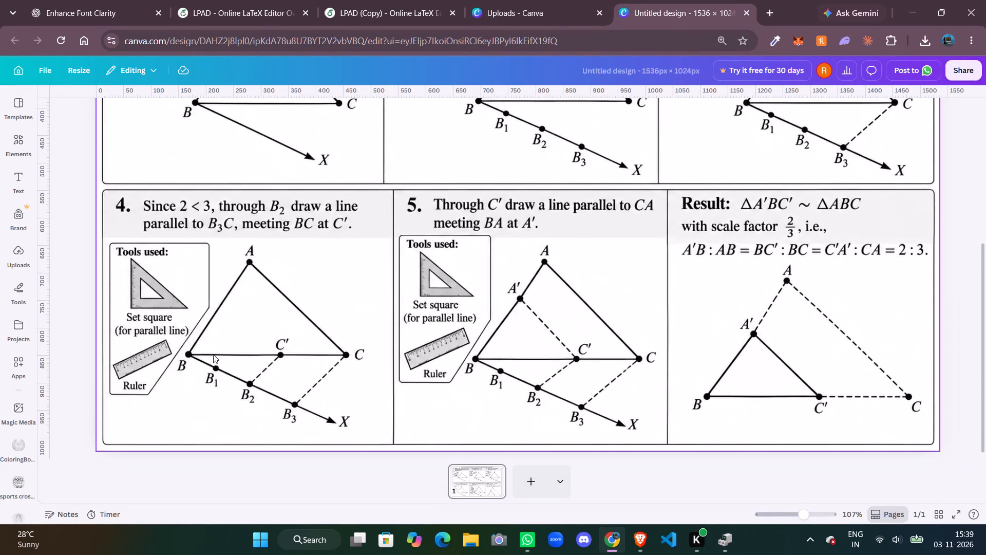
pyautogui.click(22, 147)
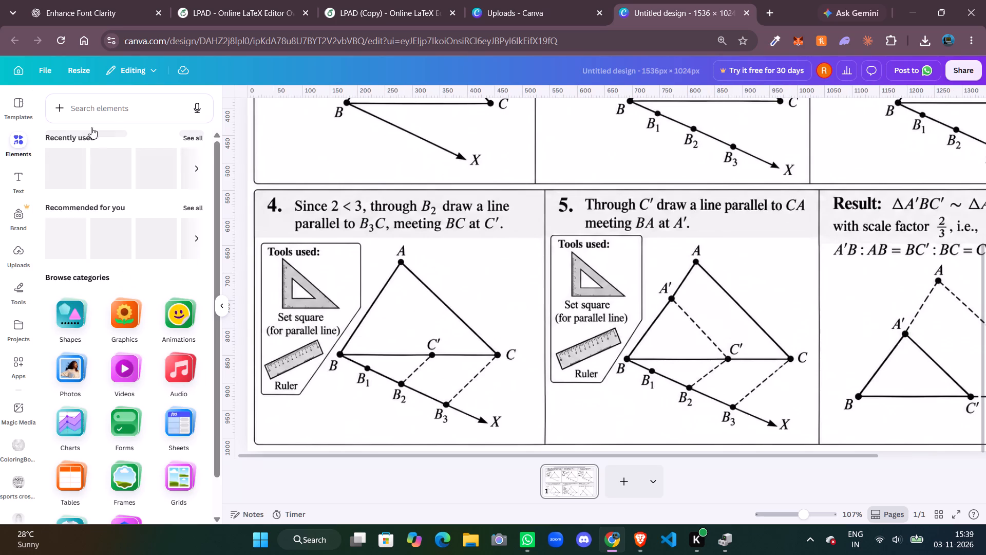
pyautogui.click(152, 169)
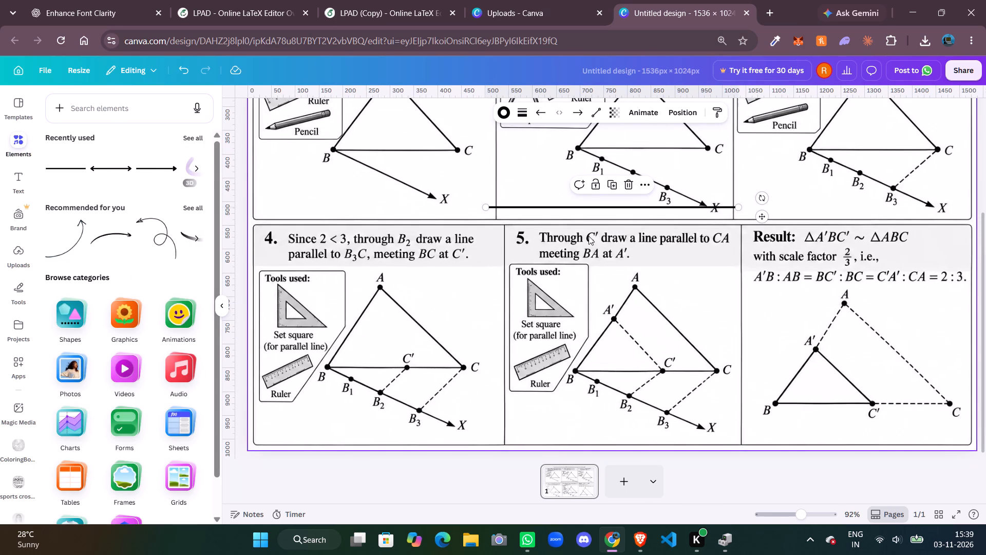
pyautogui.click(650, 208)
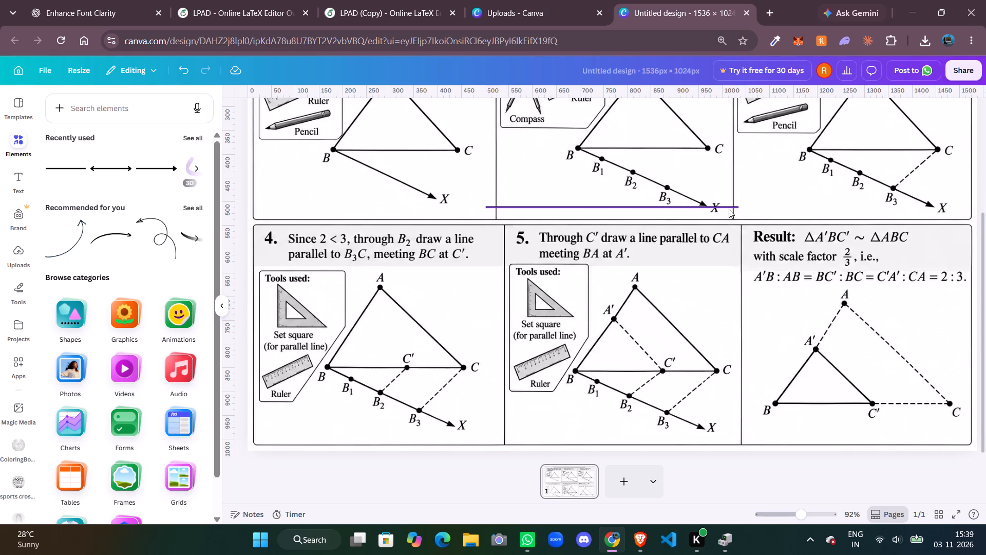
pyautogui.click(724, 206)
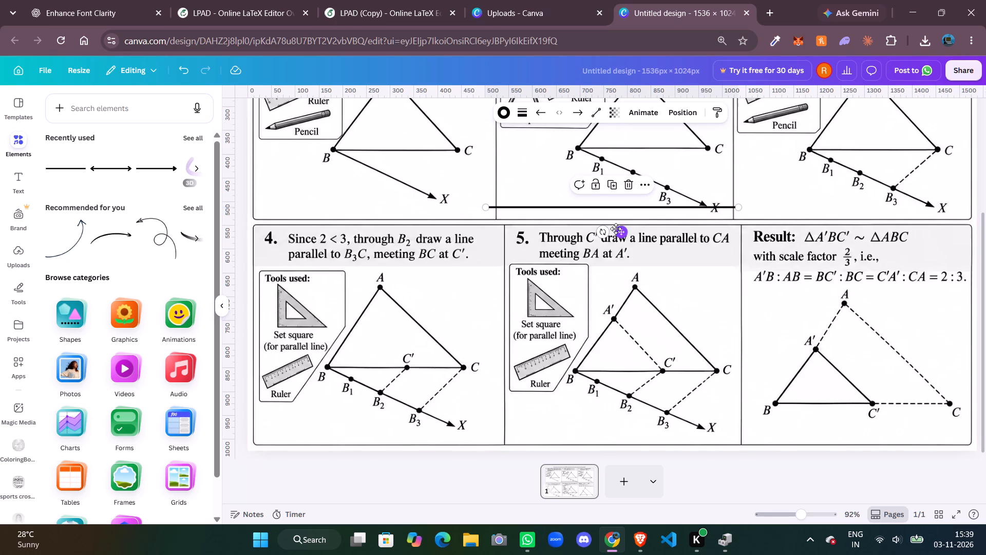
pyautogui.moveTo(619, 230); pyautogui.dragTo(784, 340)
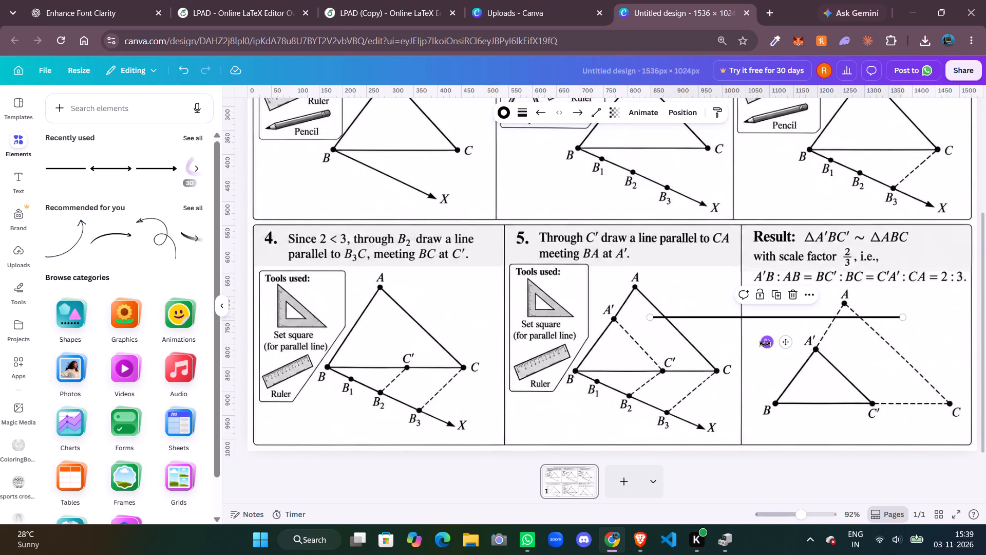
pyautogui.moveTo(765, 343); pyautogui.dragTo(810, 373)
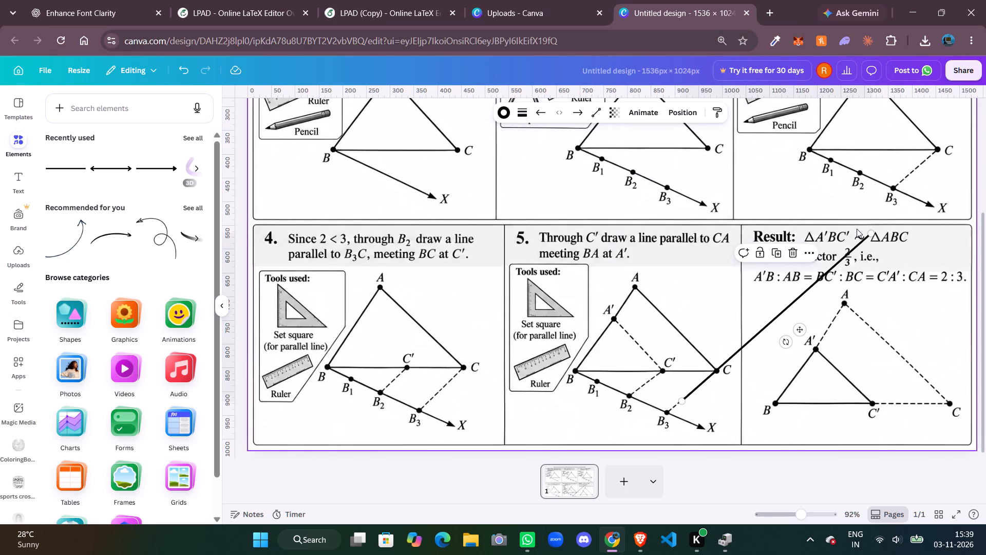
pyautogui.moveTo(871, 234); pyautogui.dragTo(840, 305)
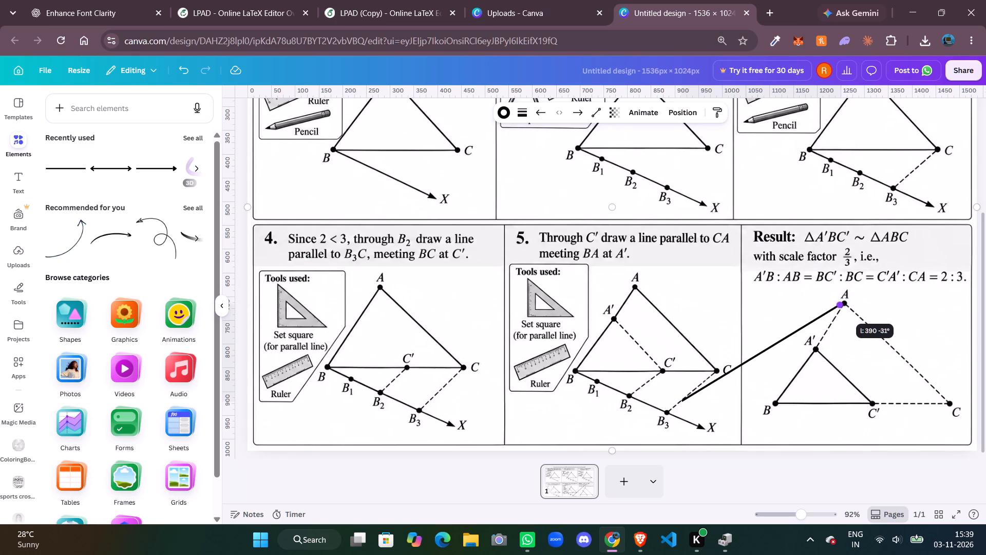
pyautogui.moveTo(840, 305); pyautogui.dragTo(844, 303)
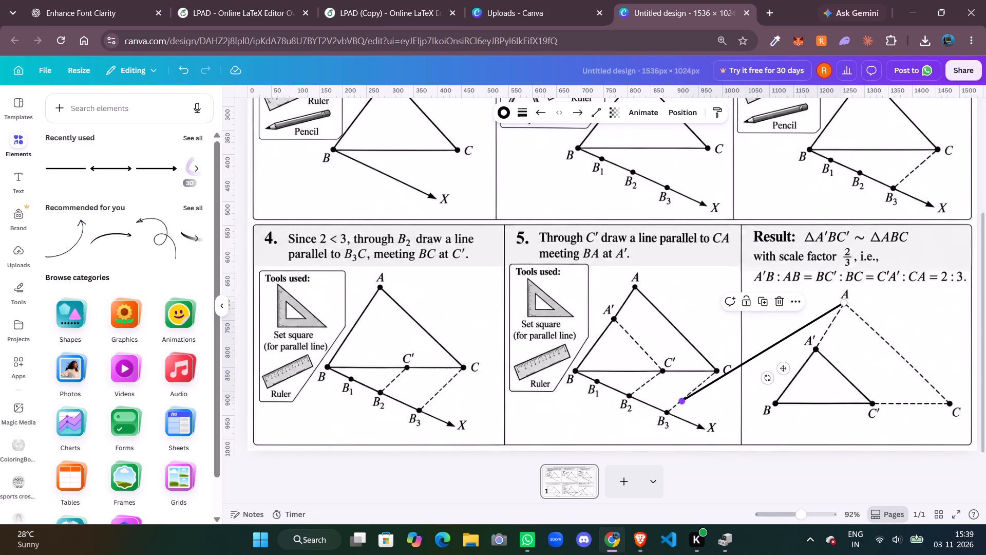
pyautogui.moveTo(681, 401); pyautogui.dragTo(776, 401)
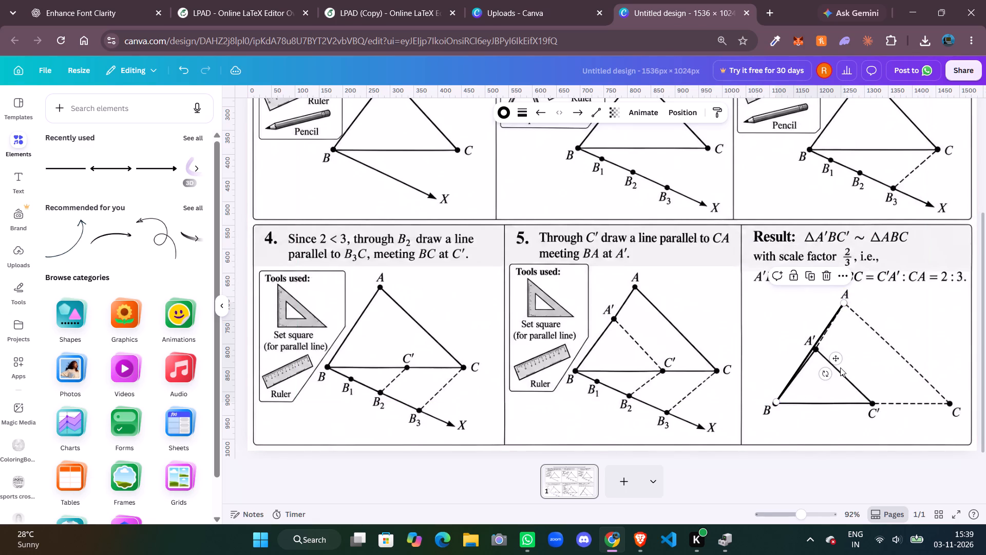
# Shorten the solid line to about 140 long so that it runs from B to near A′ in the Result triangle.
pyautogui.scroll(-1, 883, 324)
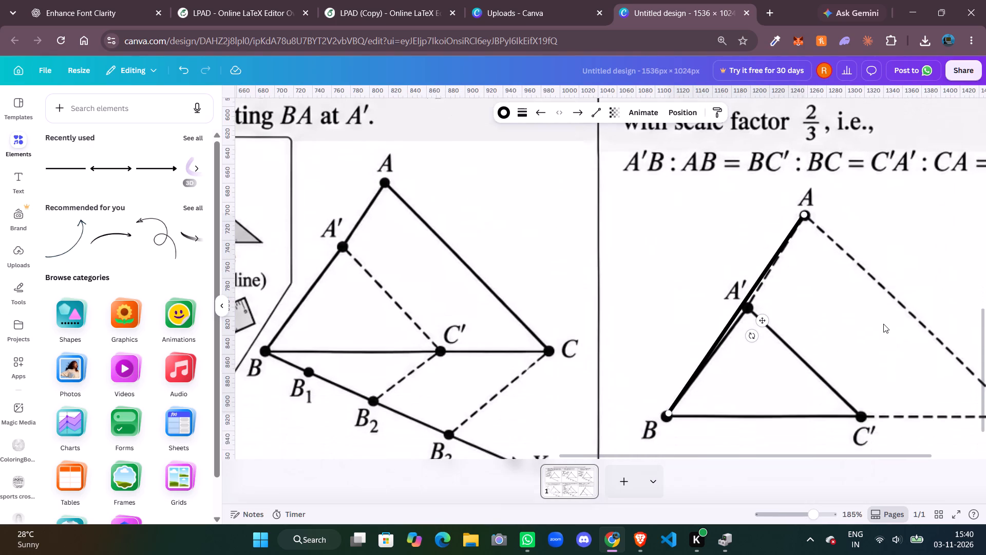
pyautogui.scroll(-1, 883, 324)
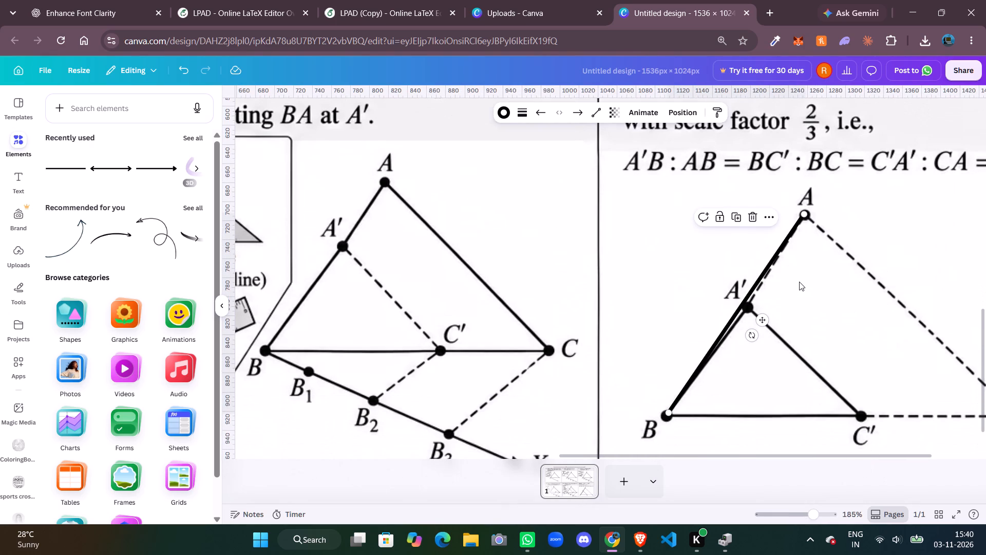
pyautogui.moveTo(805, 214); pyautogui.dragTo(804, 214)
pyautogui.moveTo(804, 214); pyautogui.dragTo(742, 302)
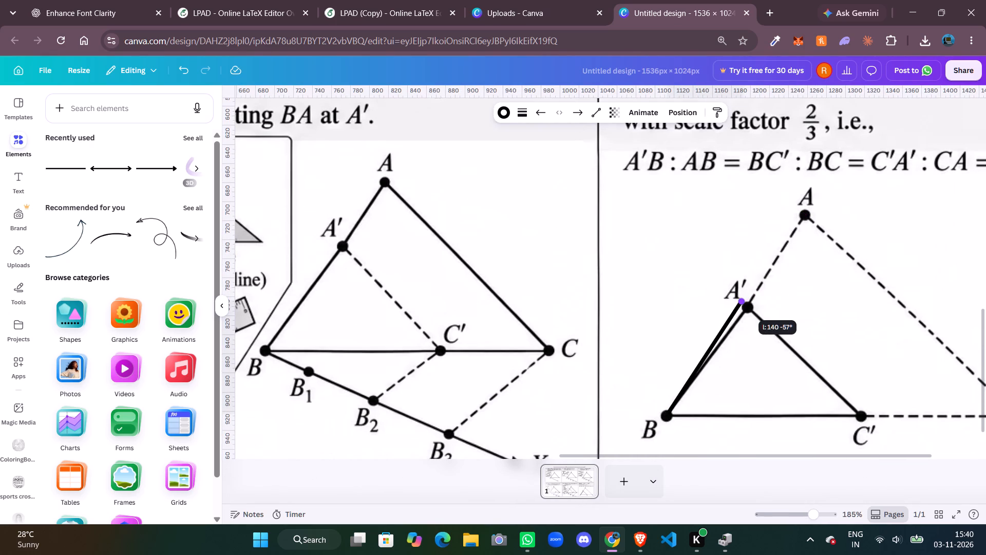
pyautogui.moveTo(742, 302); pyautogui.dragTo(746, 301)
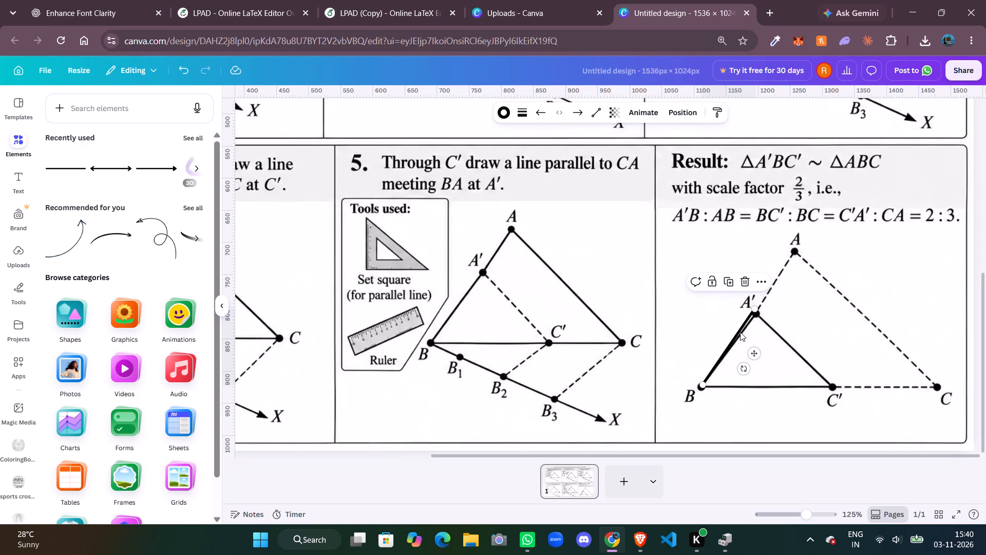
# Move the solid line off the Result triangle to just above point C in panel 5 and deselect it.
pyautogui.moveTo(752, 353); pyautogui.dragTo(662, 301)
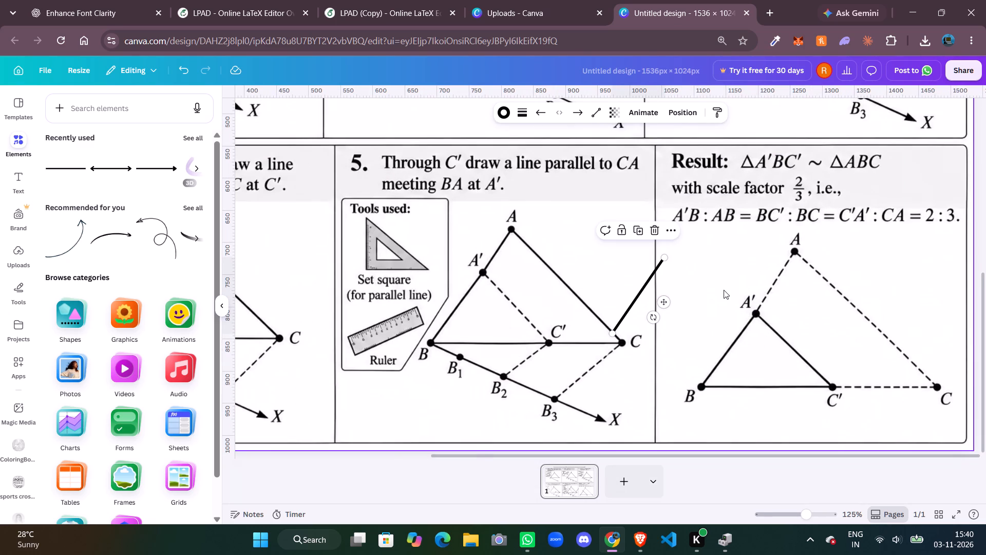
pyautogui.click(723, 289)
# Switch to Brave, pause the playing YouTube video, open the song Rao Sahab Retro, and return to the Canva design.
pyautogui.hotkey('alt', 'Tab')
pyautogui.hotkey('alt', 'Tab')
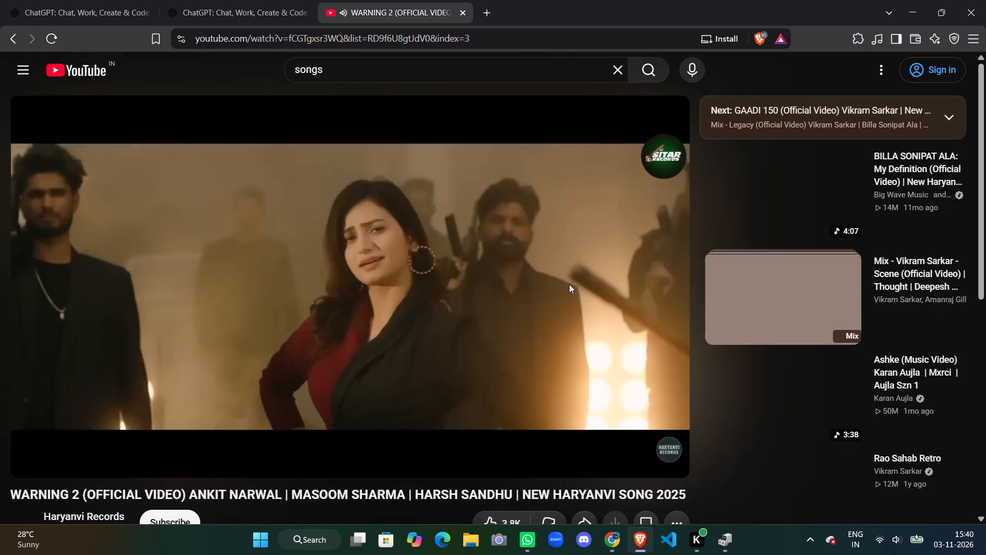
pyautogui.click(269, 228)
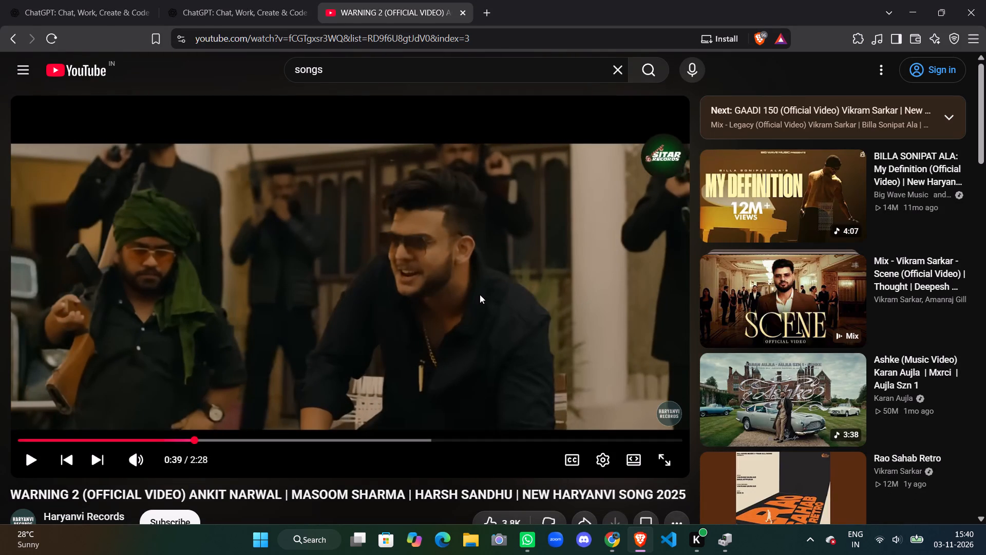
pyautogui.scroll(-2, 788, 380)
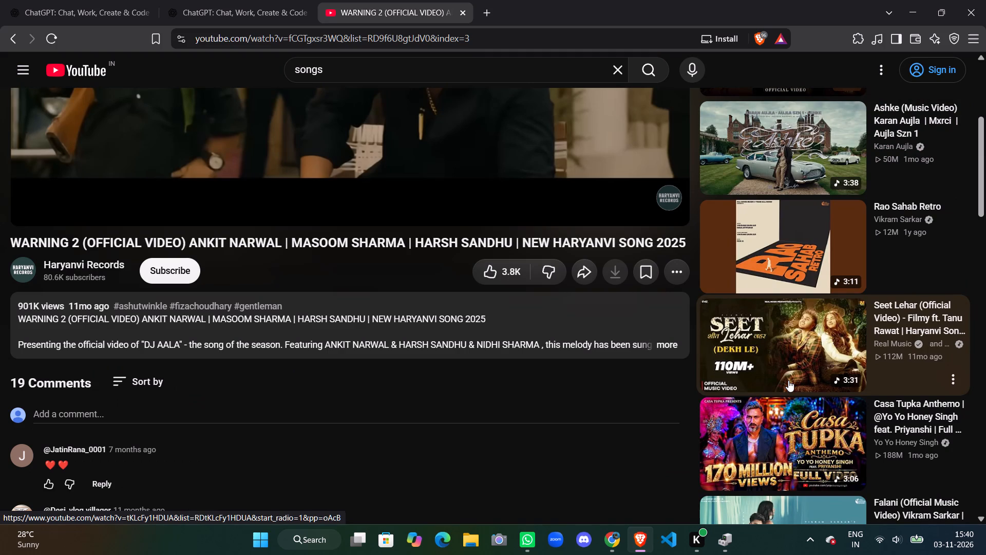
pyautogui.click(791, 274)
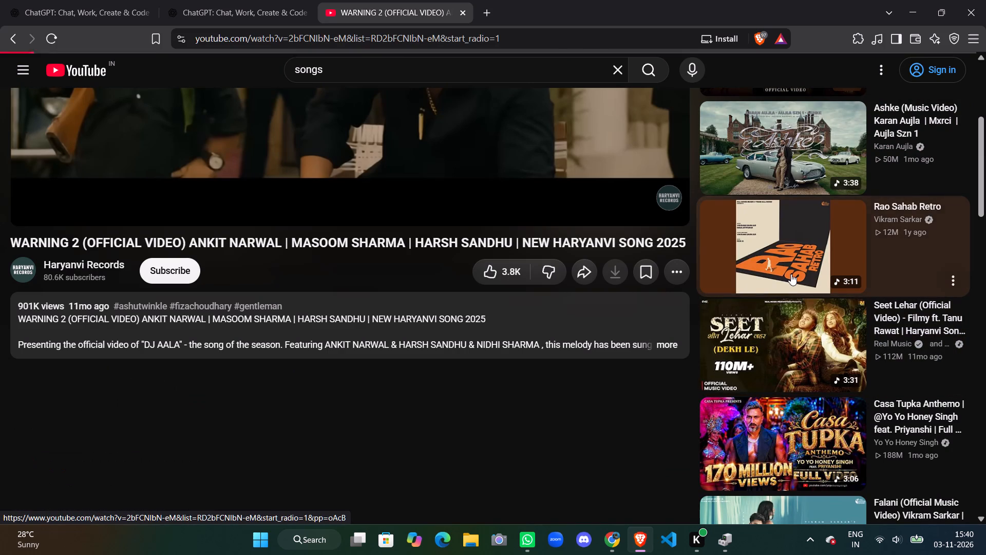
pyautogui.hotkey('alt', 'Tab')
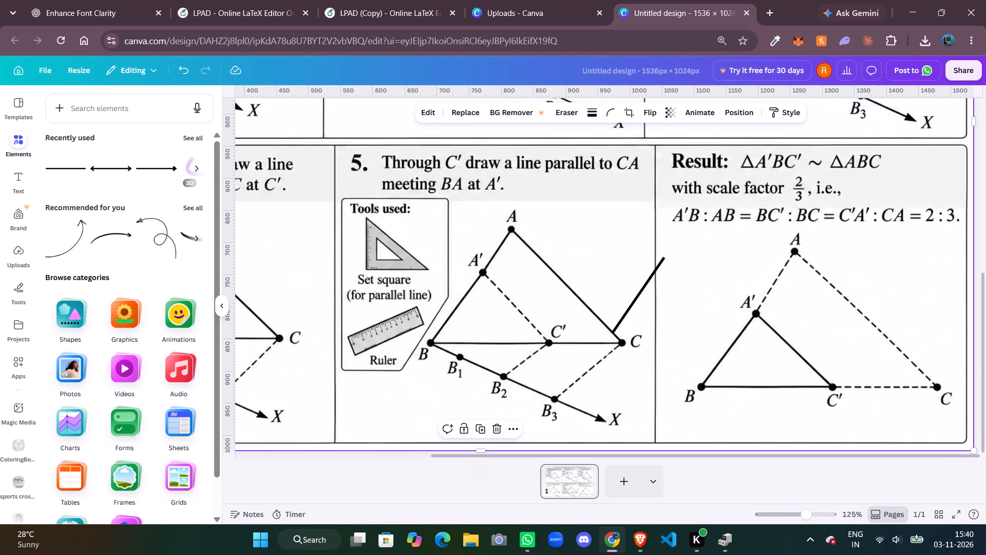
# Search the elements library for "dotted line".
pyautogui.click(145, 108)
pyautogui.write('dott')
pyautogui.click(90, 186)
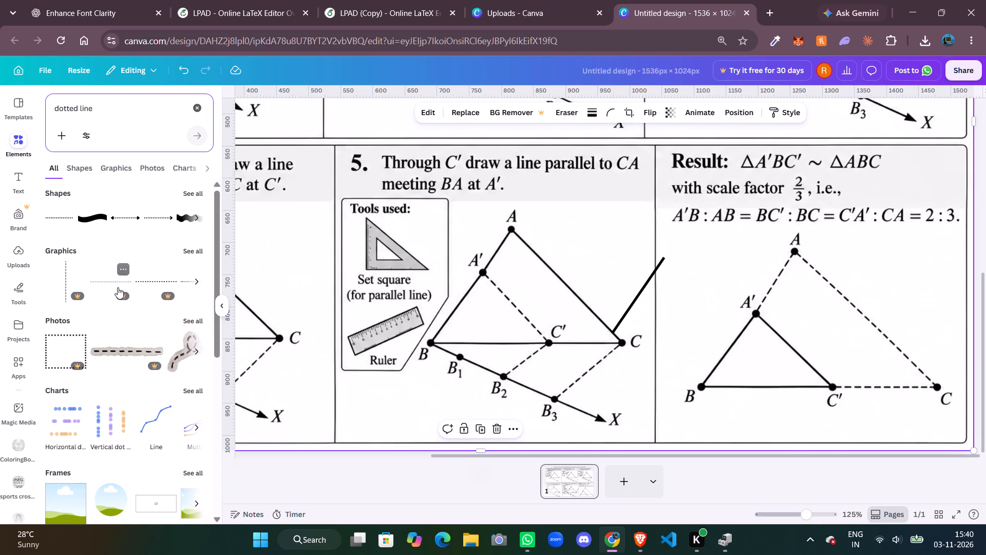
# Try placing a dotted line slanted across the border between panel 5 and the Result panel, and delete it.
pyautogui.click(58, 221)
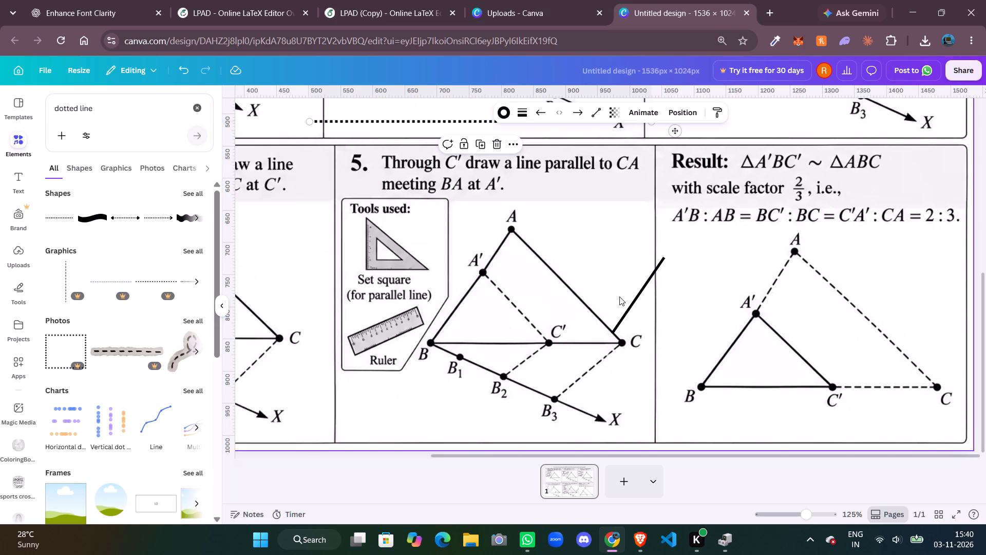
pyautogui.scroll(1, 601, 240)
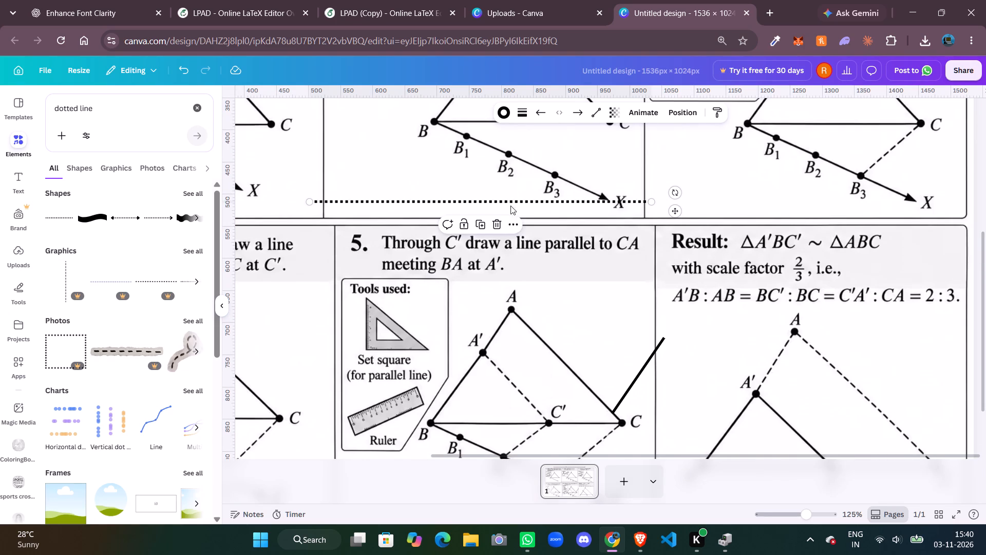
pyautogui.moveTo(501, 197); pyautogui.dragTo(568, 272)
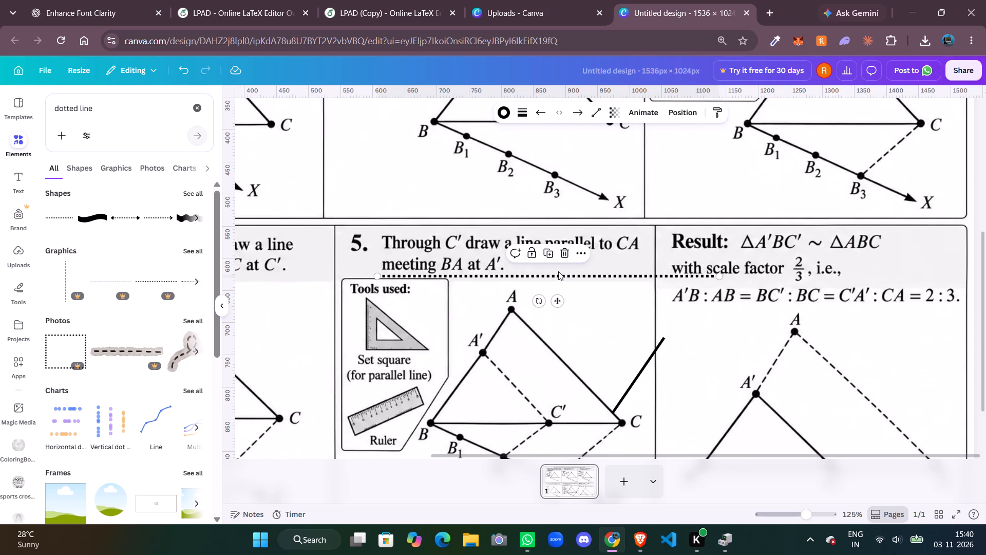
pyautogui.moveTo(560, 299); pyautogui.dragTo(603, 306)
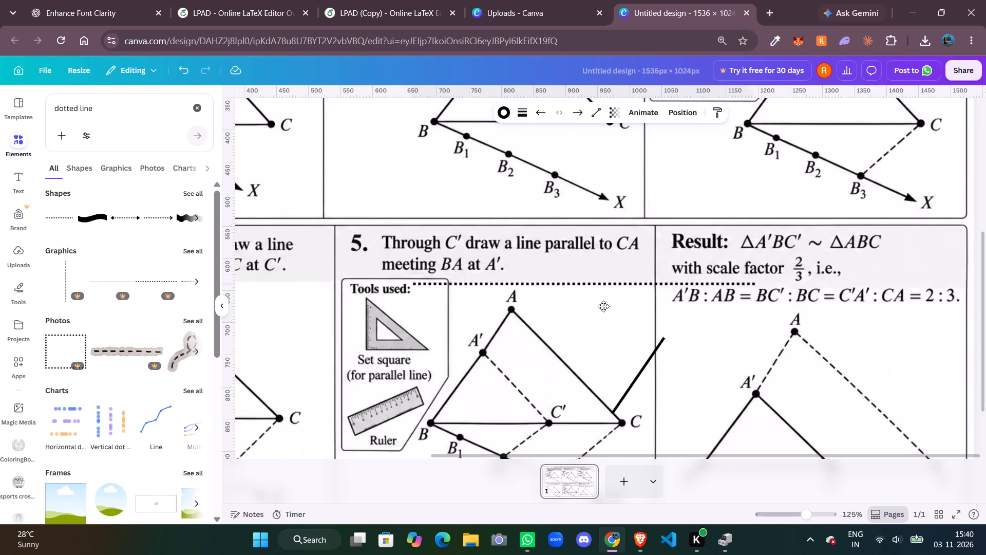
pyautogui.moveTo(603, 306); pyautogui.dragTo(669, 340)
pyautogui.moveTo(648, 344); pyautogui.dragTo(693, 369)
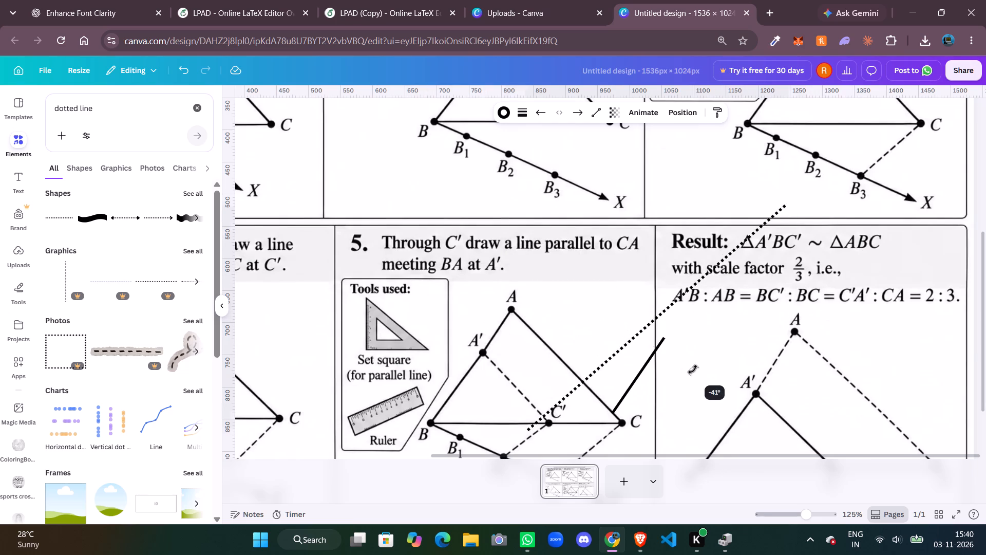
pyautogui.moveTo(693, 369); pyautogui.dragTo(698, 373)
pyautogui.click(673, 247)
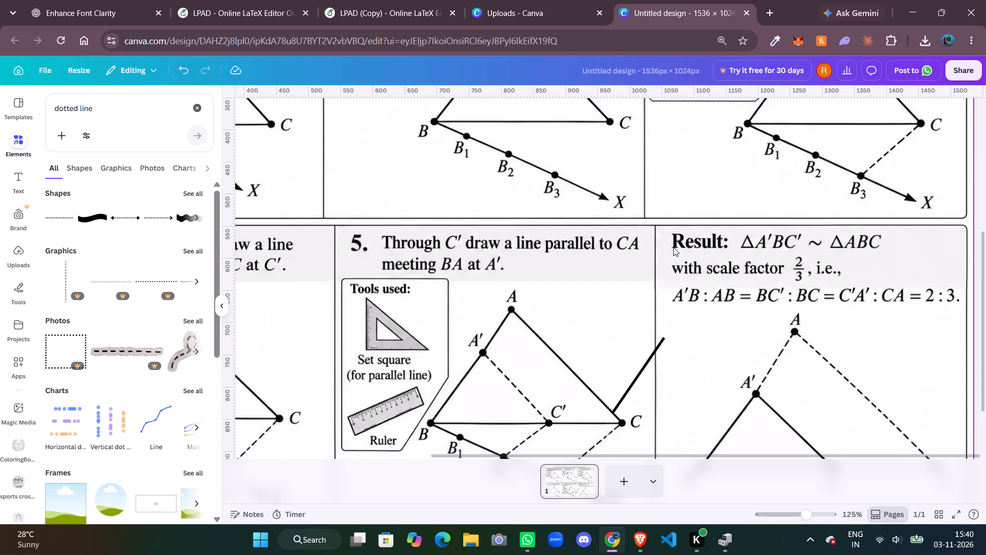
# Insert a dashed line from the shape results, slant it upward and position it across panel 5 and the Result panel.
pyautogui.click(187, 195)
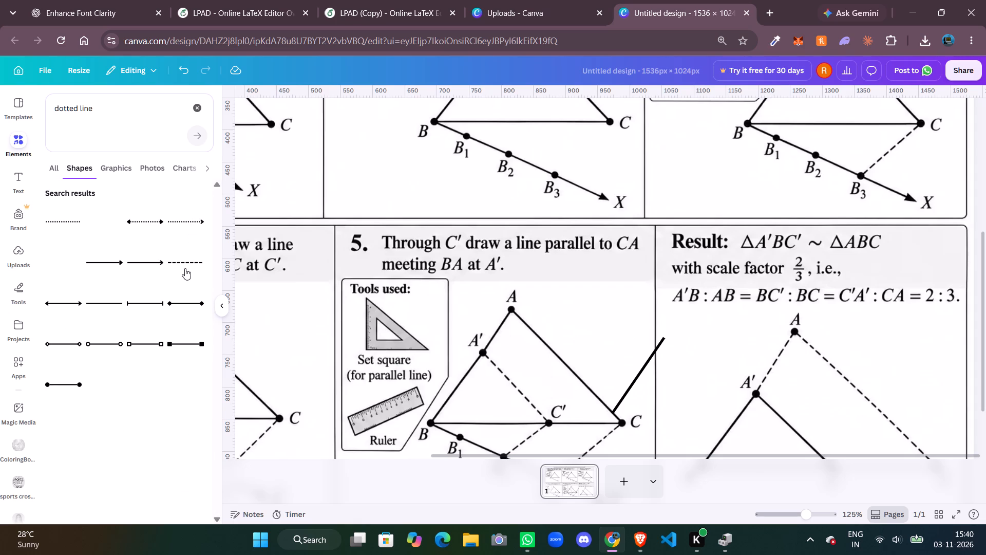
pyautogui.click(185, 262)
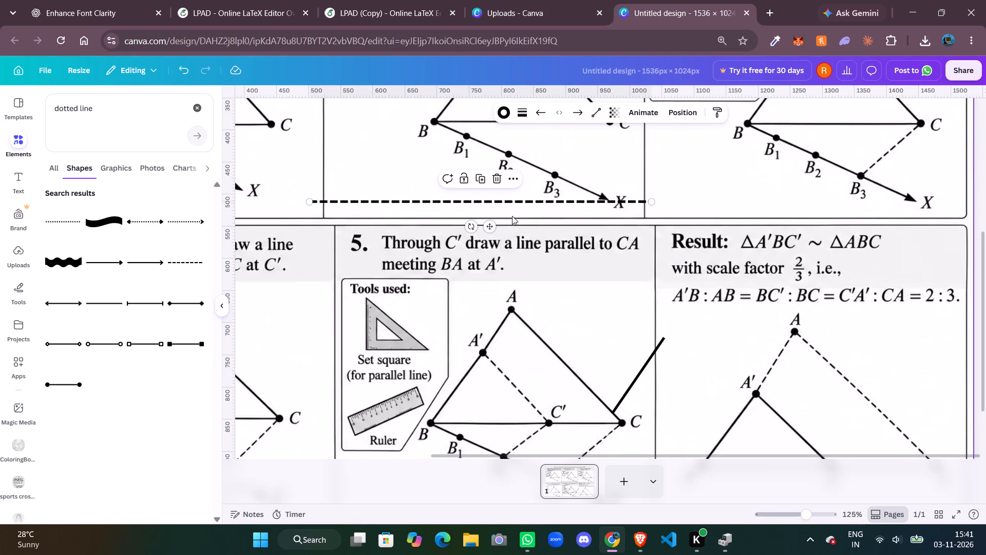
pyautogui.moveTo(490, 225); pyautogui.dragTo(655, 325)
pyautogui.scroll(-1, 655, 325)
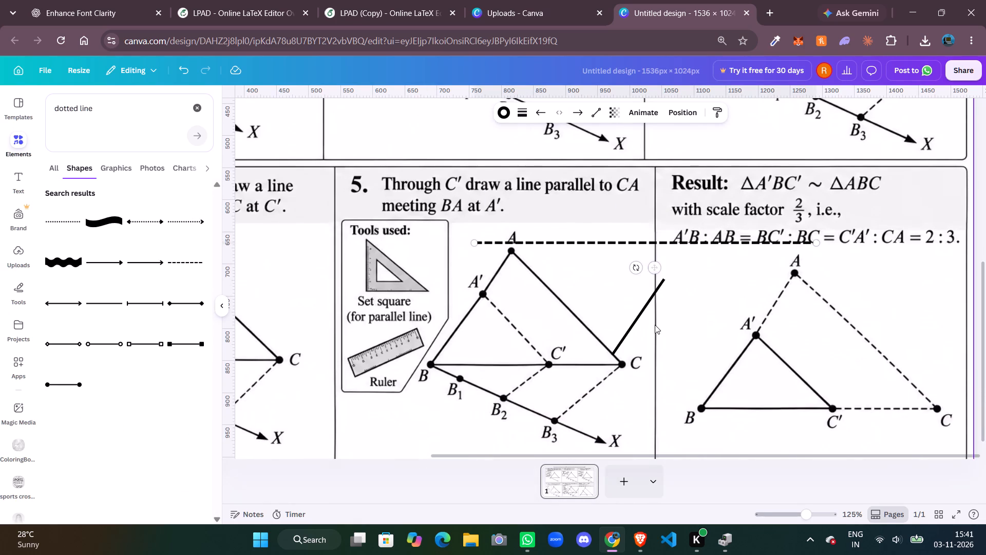
pyautogui.click(628, 266)
pyautogui.click(633, 267)
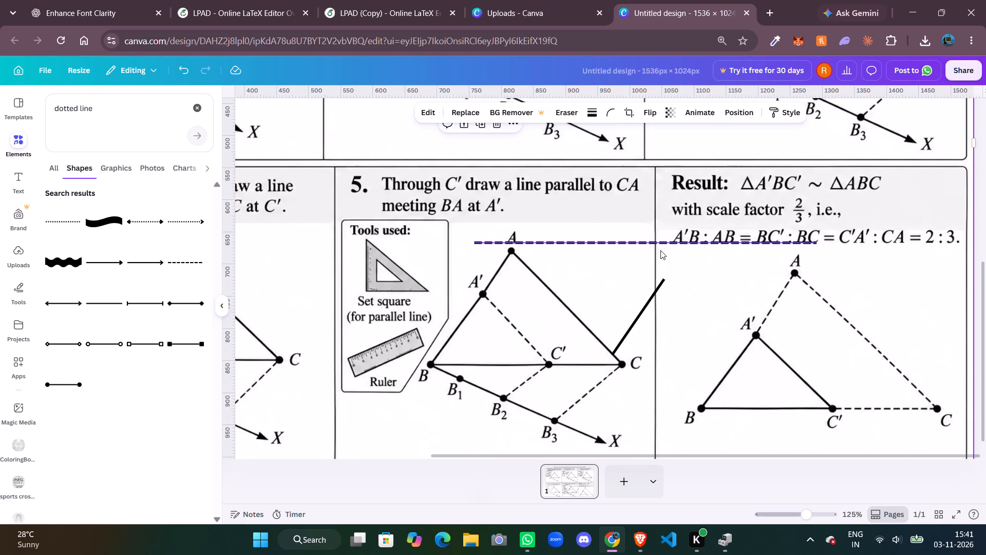
pyautogui.click(673, 245)
pyautogui.moveTo(635, 270); pyautogui.dragTo(689, 296)
pyautogui.moveTo(679, 203); pyautogui.dragTo(678, 278)
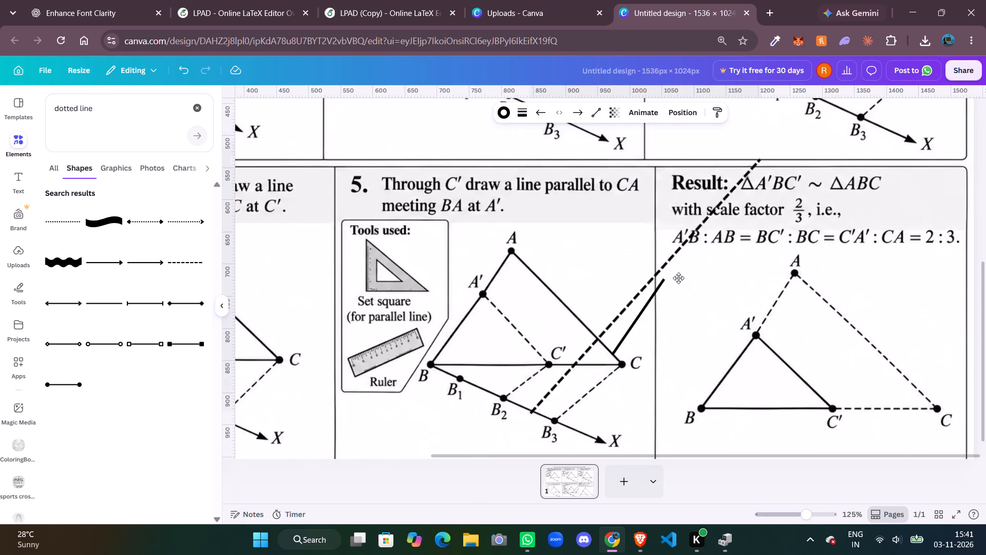
pyautogui.moveTo(678, 278); pyautogui.dragTo(678, 301)
# Stretch the dashed line to span from A to B in the Result triangle, and move it aside across the panel border.
pyautogui.moveTo(757, 212); pyautogui.dragTo(784, 269)
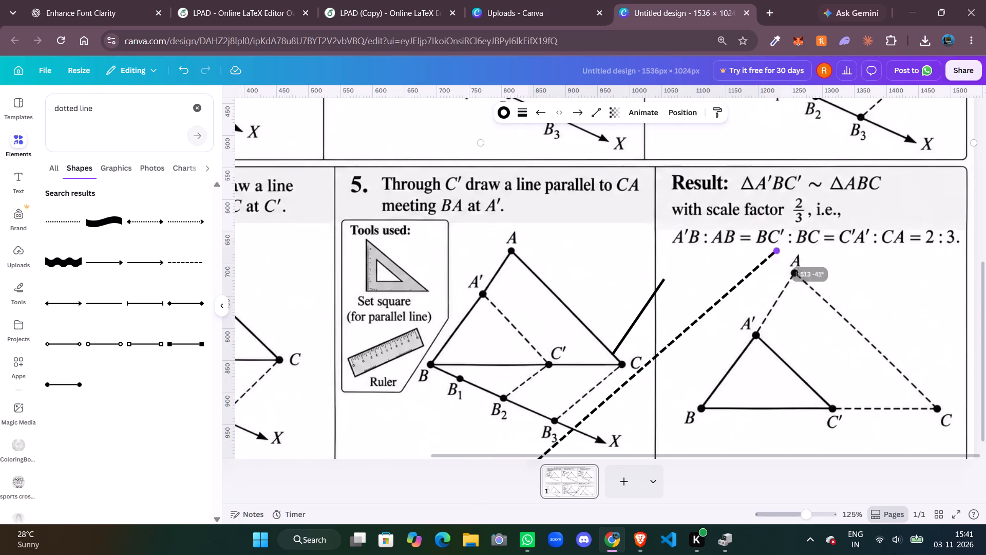
pyautogui.moveTo(784, 269); pyautogui.dragTo(793, 270)
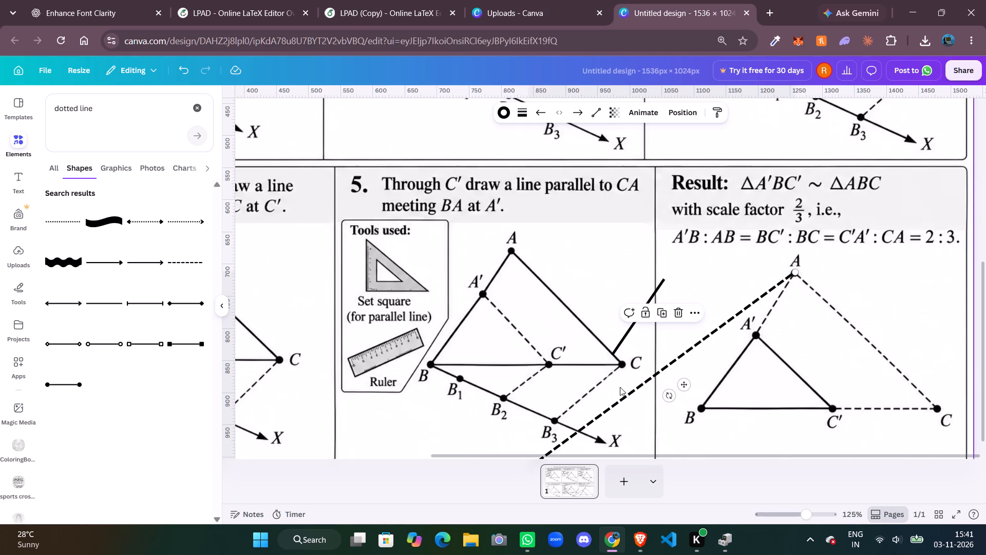
pyautogui.scroll(-1, 608, 392)
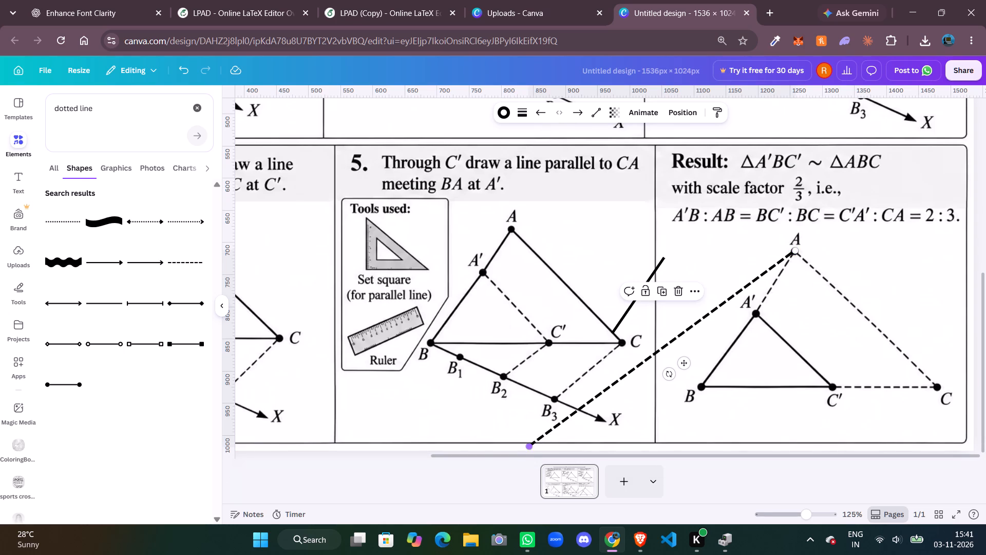
pyautogui.moveTo(528, 446); pyautogui.dragTo(702, 384)
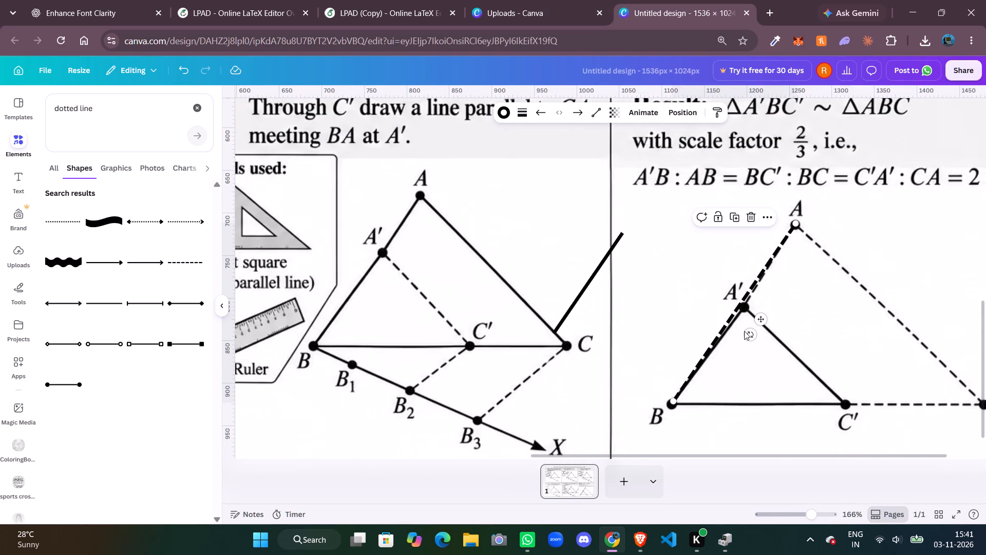
pyautogui.moveTo(760, 320); pyautogui.dragTo(644, 262)
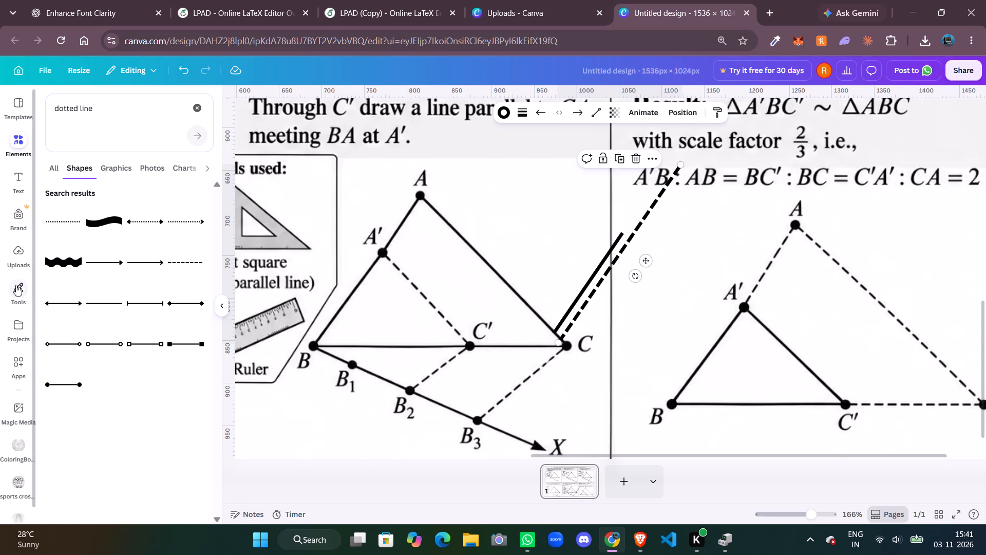
# Paint over side AB of the Result triangle, including point A' and the start of A'C', with a white #FFFFFF pen.
pyautogui.click(16, 291)
pyautogui.click(50, 231)
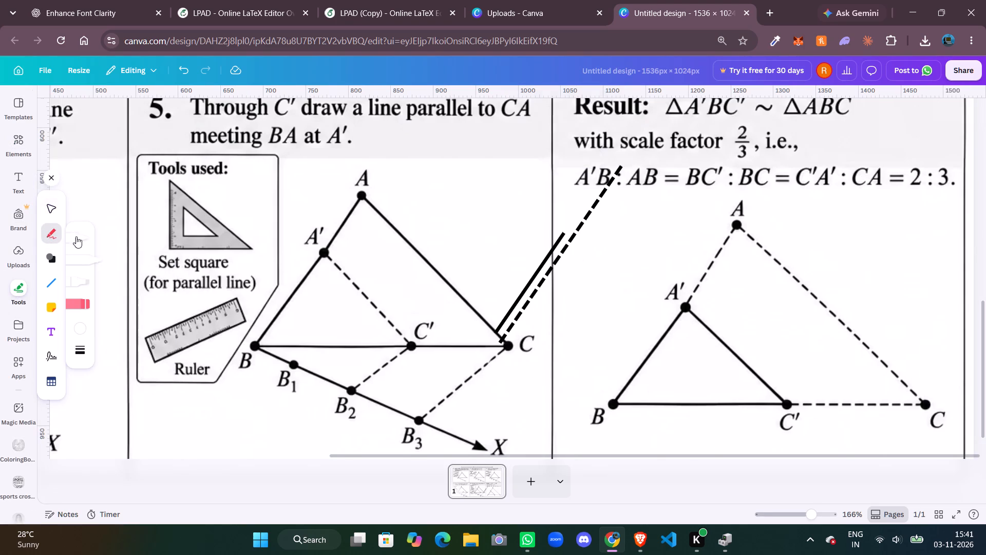
pyautogui.click(74, 239)
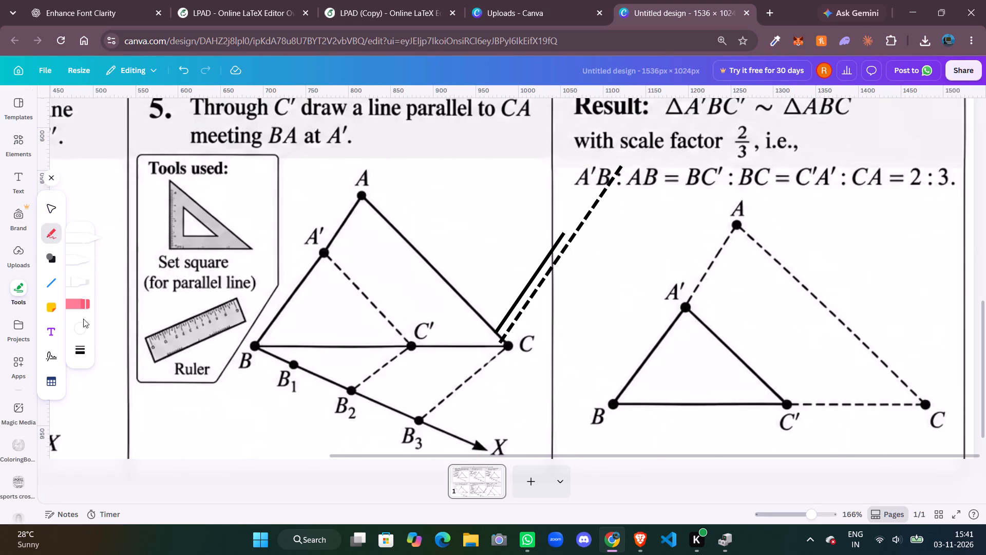
pyautogui.click(80, 328)
pyautogui.click(162, 383)
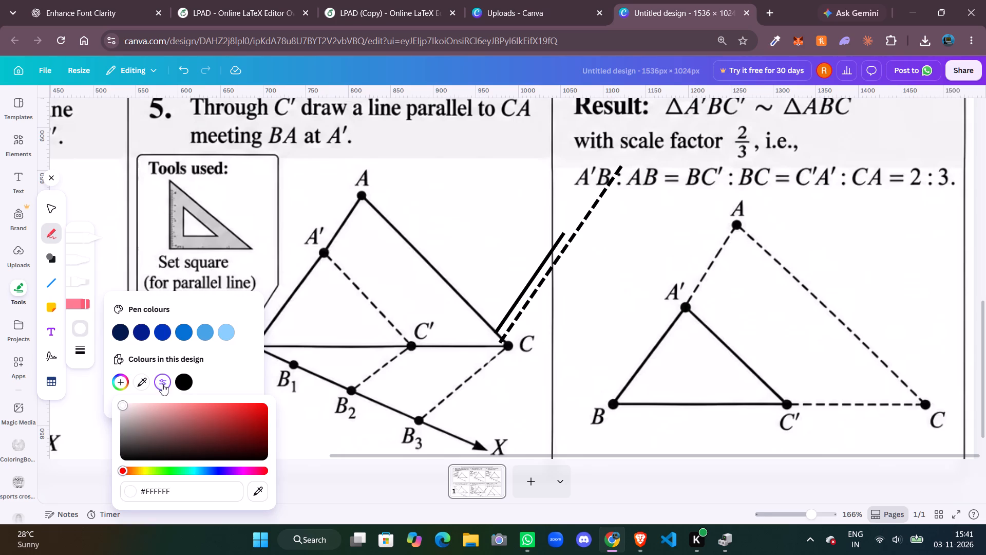
pyautogui.click(164, 382)
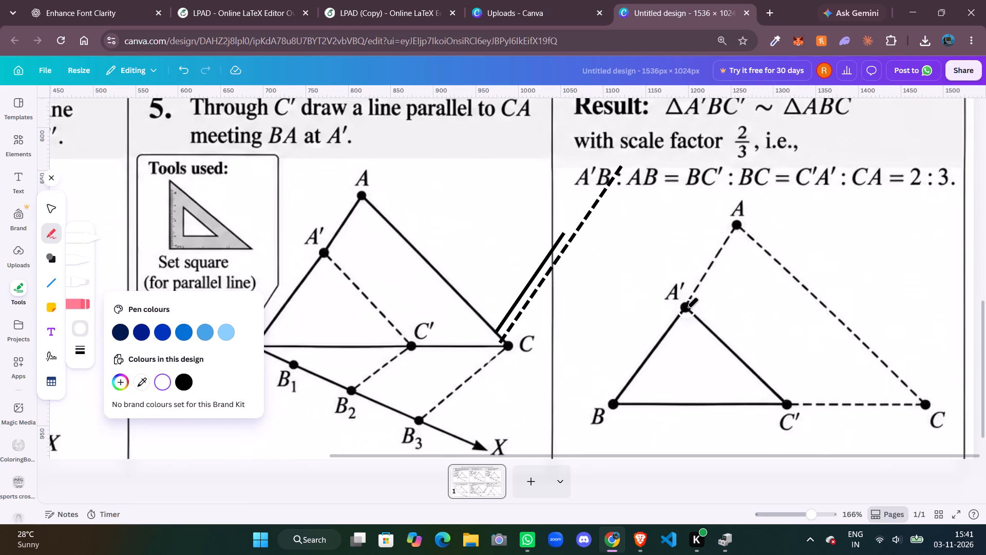
pyautogui.moveTo(686, 307); pyautogui.dragTo(707, 277)
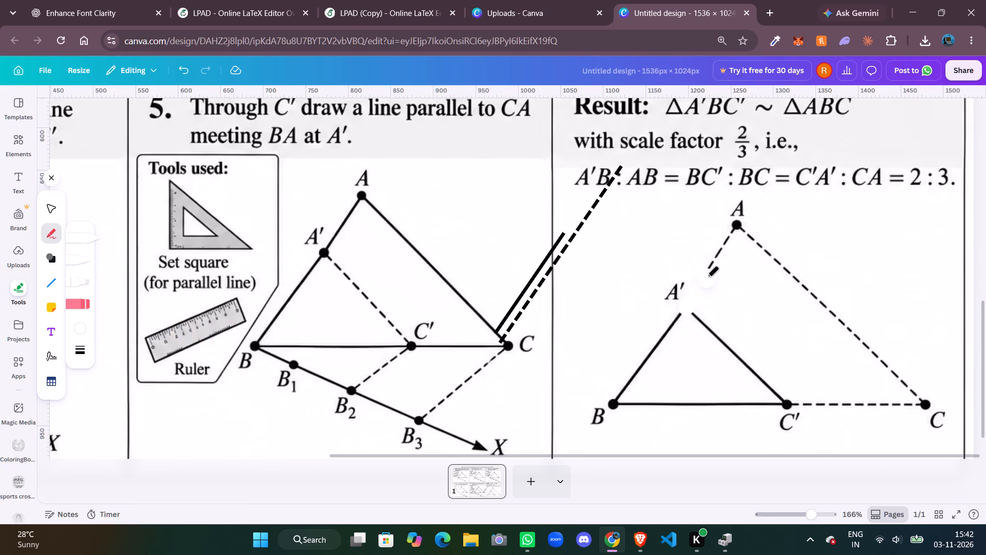
pyautogui.moveTo(707, 277); pyautogui.dragTo(657, 354)
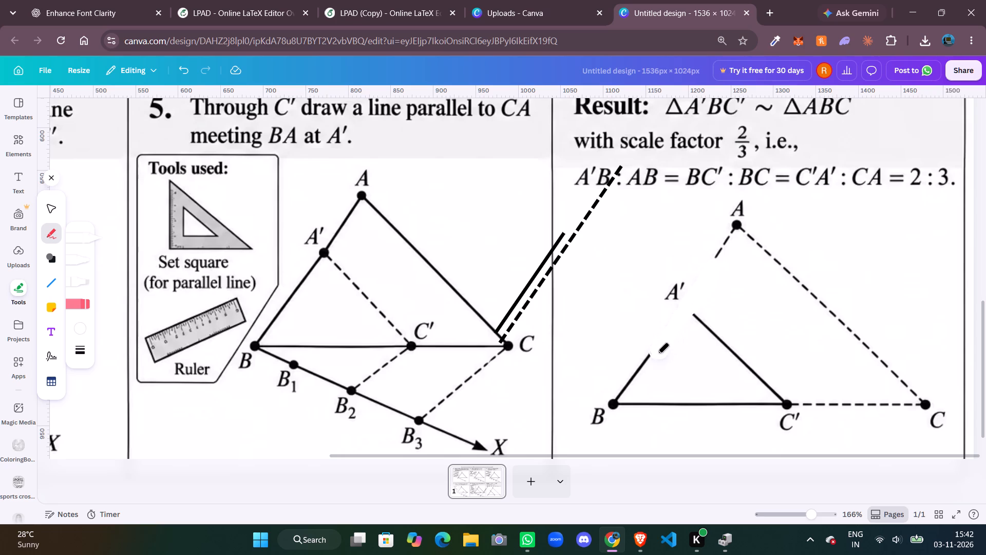
pyautogui.moveTo(657, 354); pyautogui.dragTo(633, 381)
pyautogui.moveTo(697, 318); pyautogui.dragTo(704, 325)
pyautogui.click(718, 255)
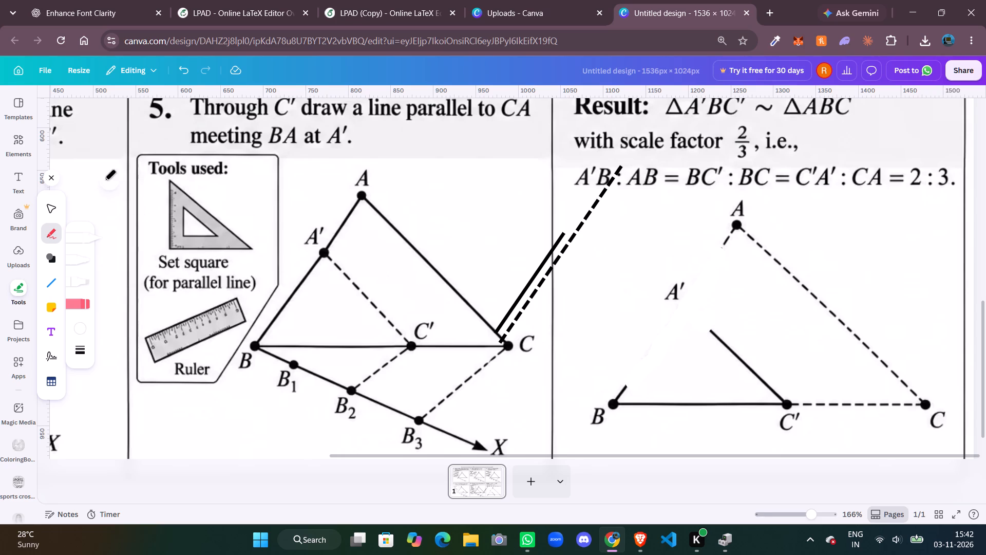
pyautogui.click(53, 181)
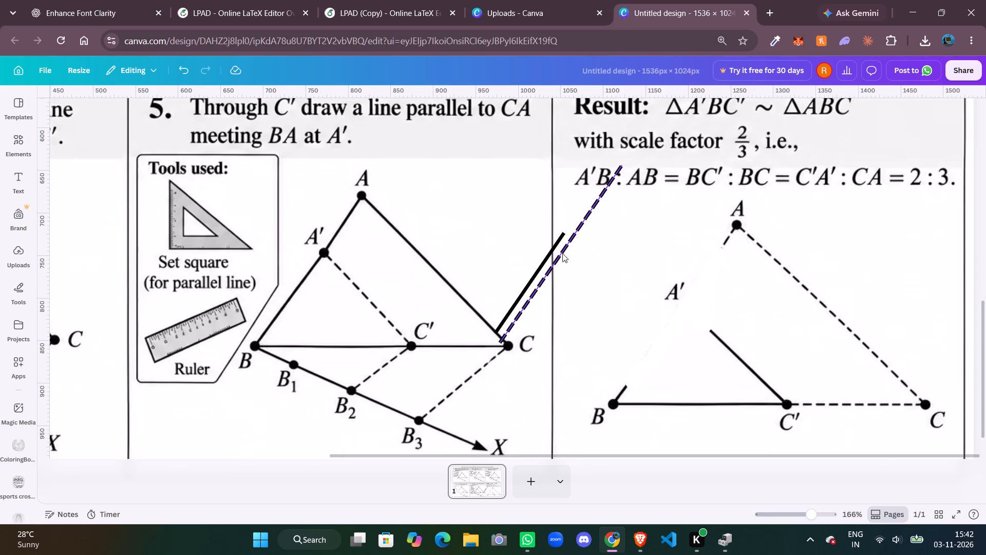
# Move the dashed line from the panel border onto side AB of the Result triangle, undoing any accidental shift of the white stroke.
pyautogui.click(562, 254)
pyautogui.moveTo(562, 254); pyautogui.dragTo(650, 276)
pyautogui.moveTo(651, 276); pyautogui.dragTo(680, 304)
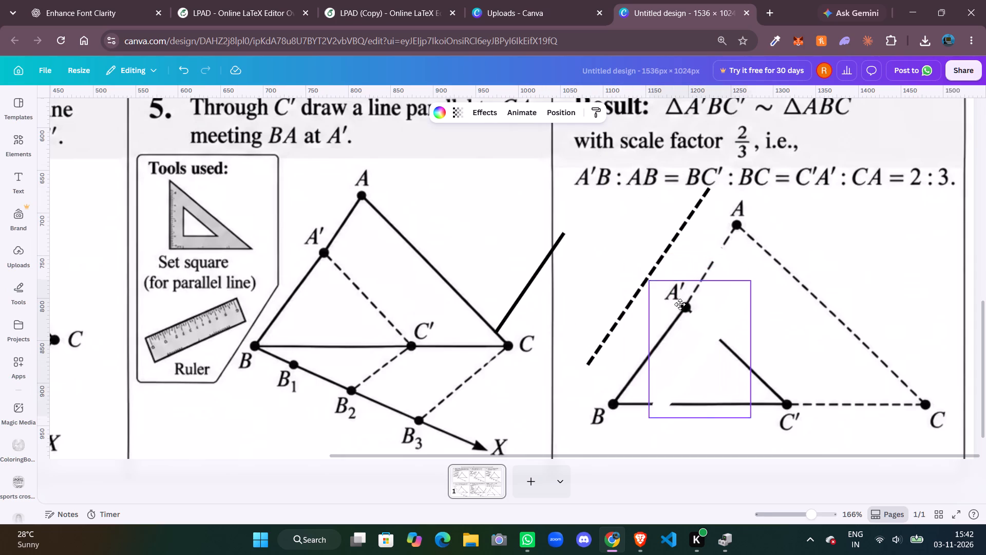
pyautogui.moveTo(680, 304); pyautogui.dragTo(672, 298)
pyautogui.hotkey('ctrl', 'z')
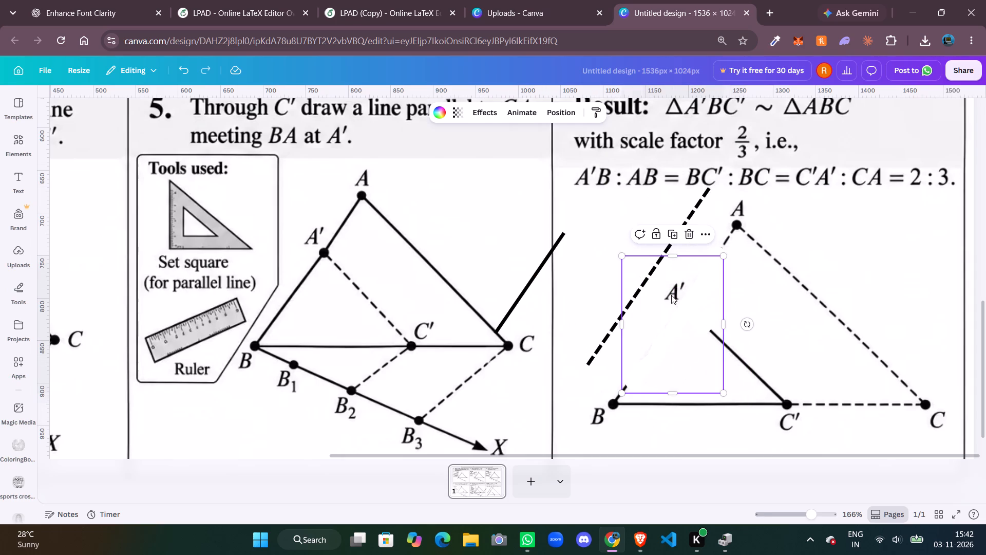
pyautogui.click(786, 214)
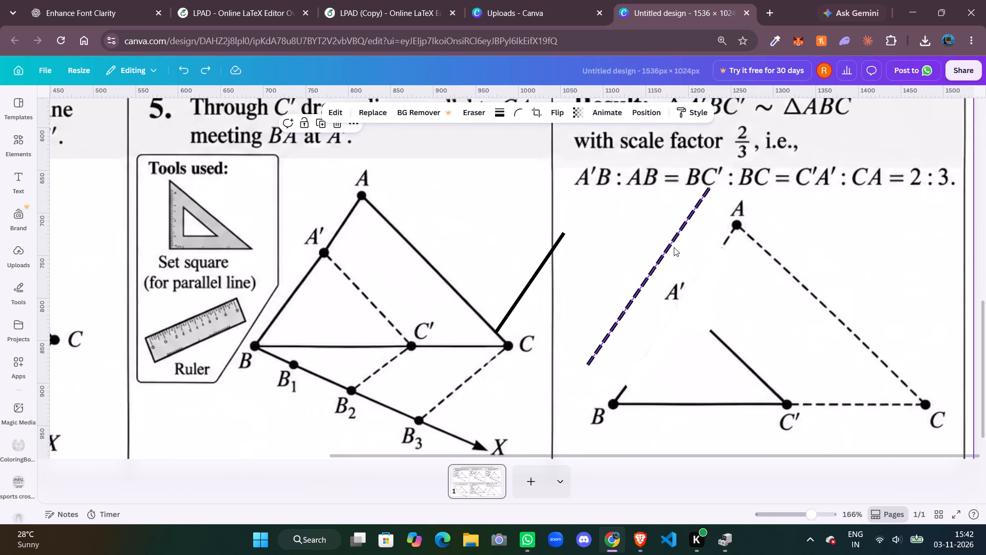
pyautogui.click(671, 246)
pyautogui.moveTo(670, 244); pyautogui.dragTo(699, 281)
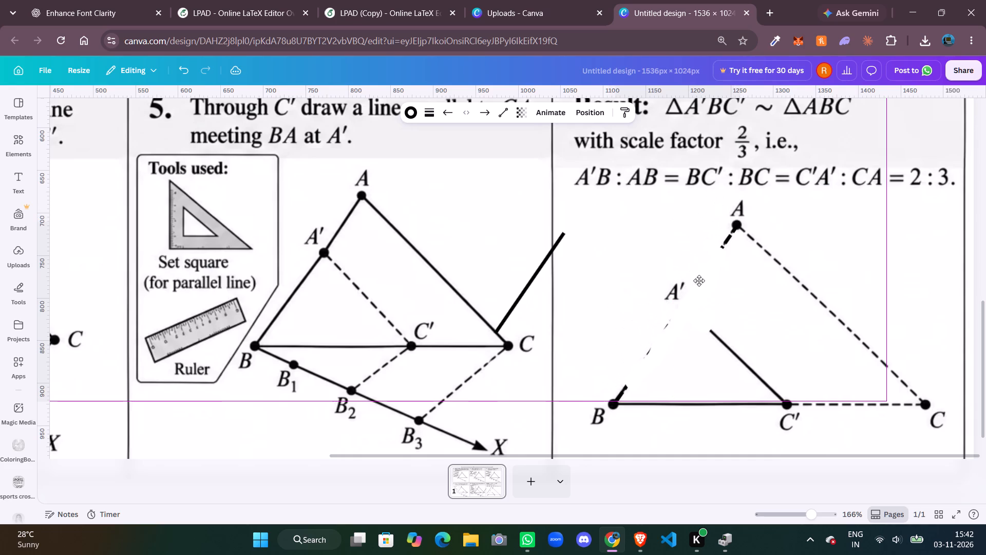
pyautogui.moveTo(699, 281); pyautogui.dragTo(699, 281)
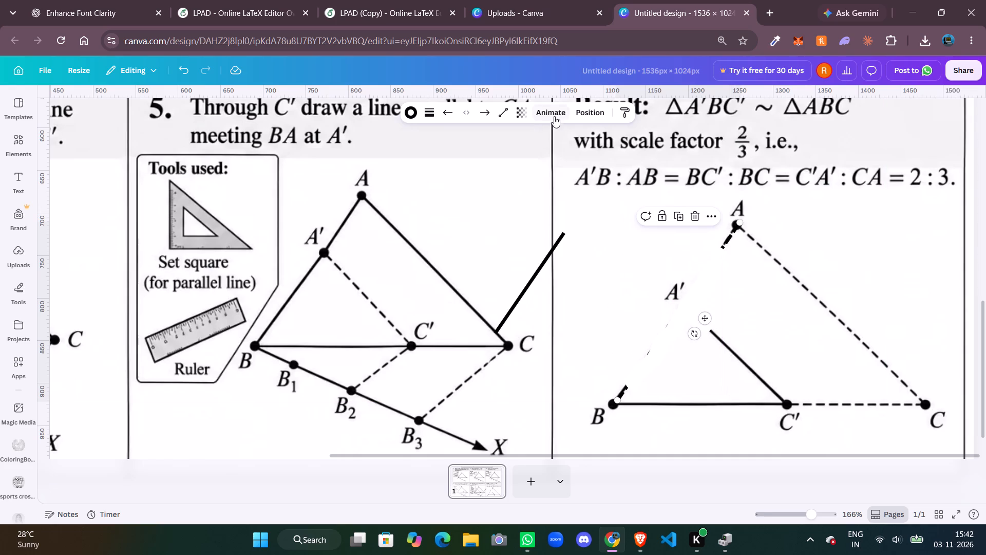
# Bring the dashed line on side AB forward, above the large white stroke.
pyautogui.click(581, 112)
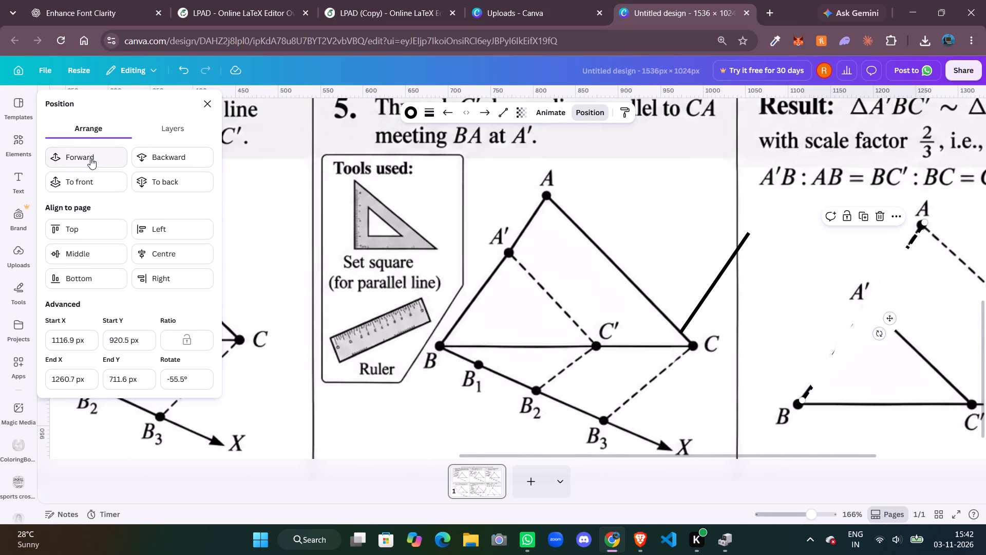
pyautogui.click(90, 157)
pyautogui.click(753, 313)
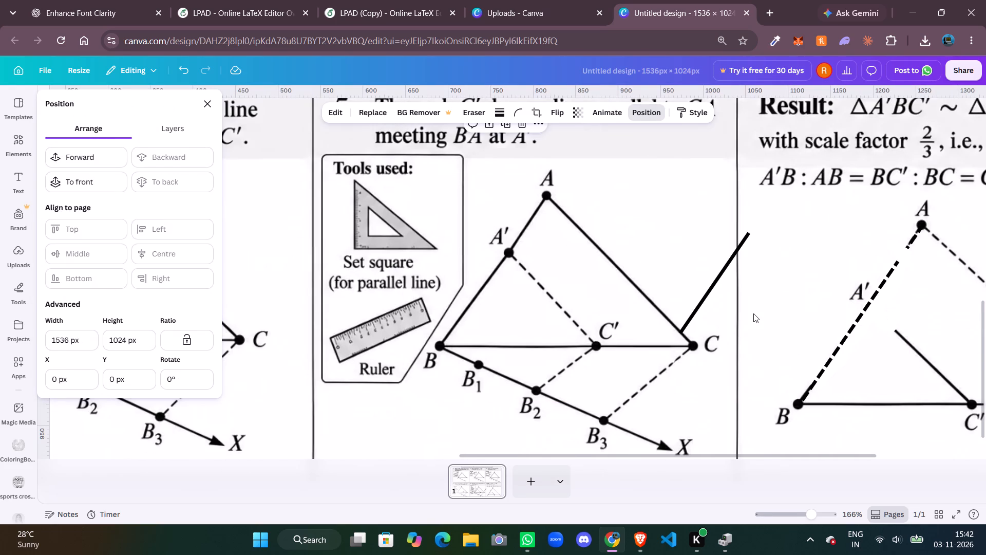
pyautogui.click(753, 313)
pyautogui.hscroll(-1, 753, 313)
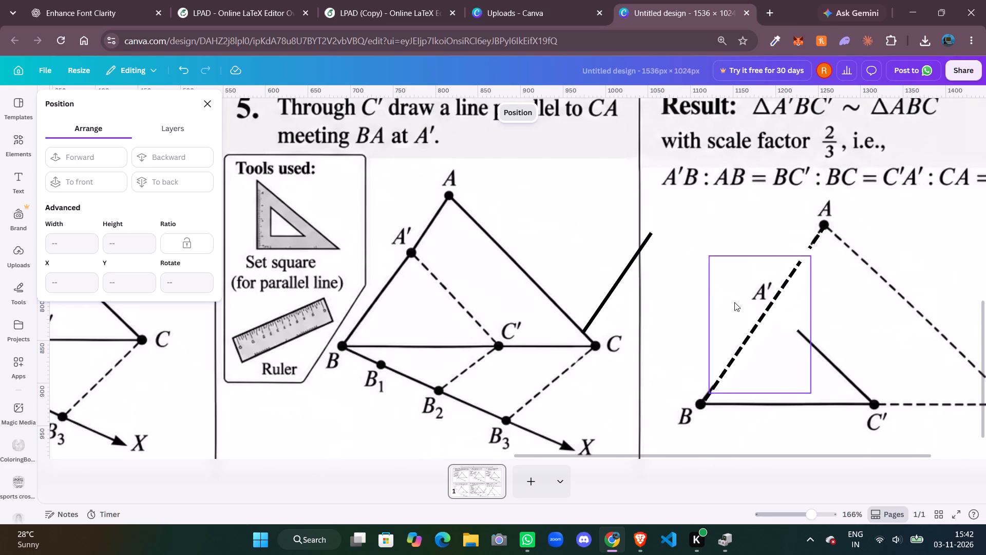
# Send the small white pen dot just below point A of the Result triangle to the back.
pyautogui.click(805, 256)
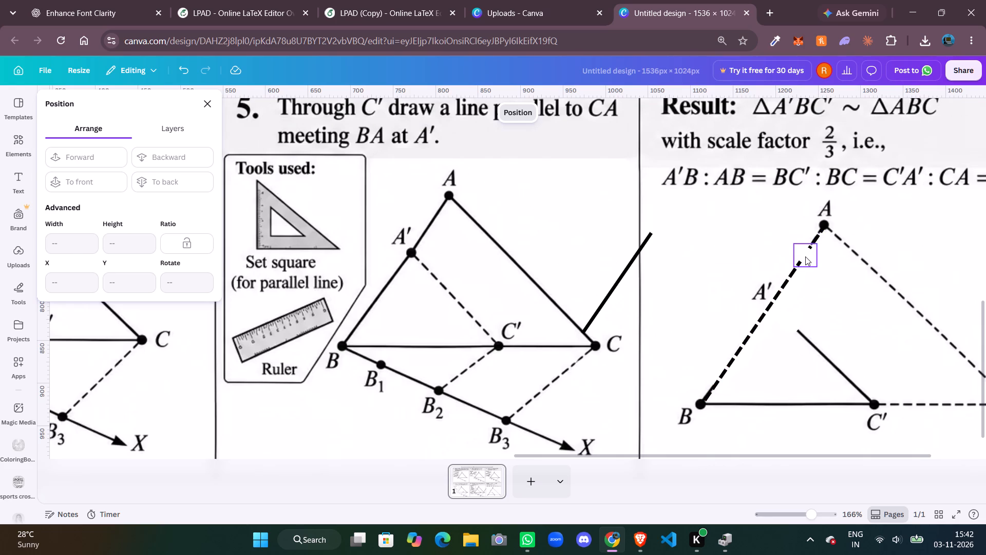
pyautogui.click(567, 115)
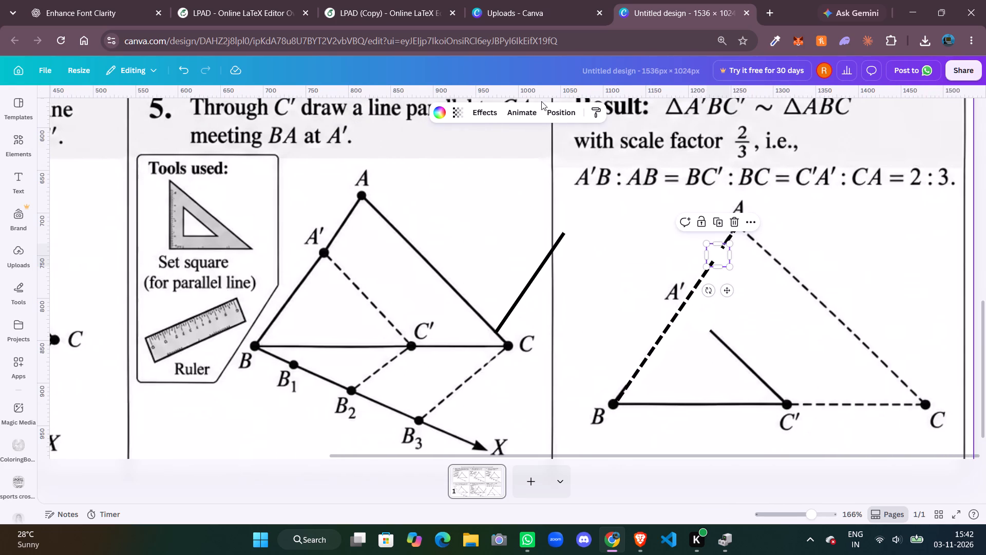
pyautogui.click(558, 119)
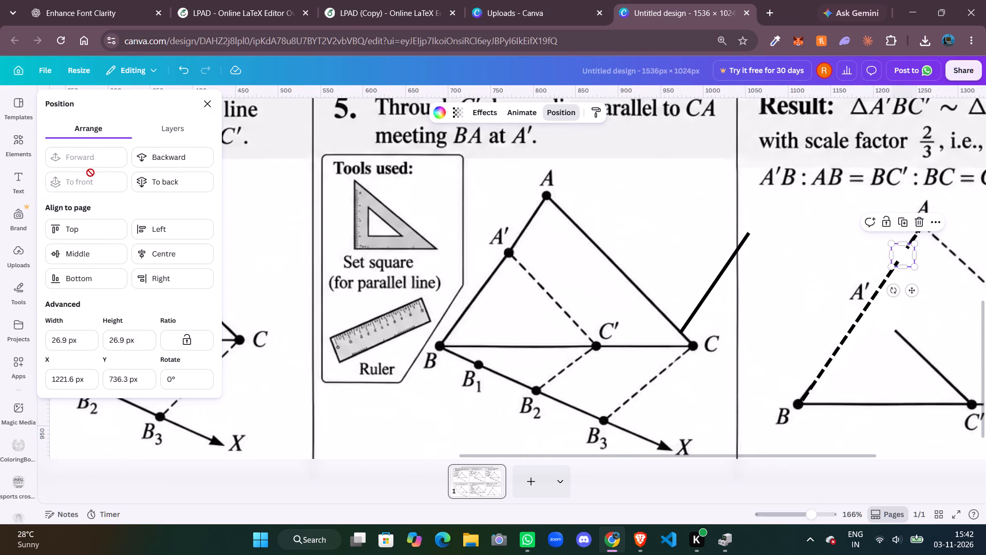
pyautogui.click(135, 188)
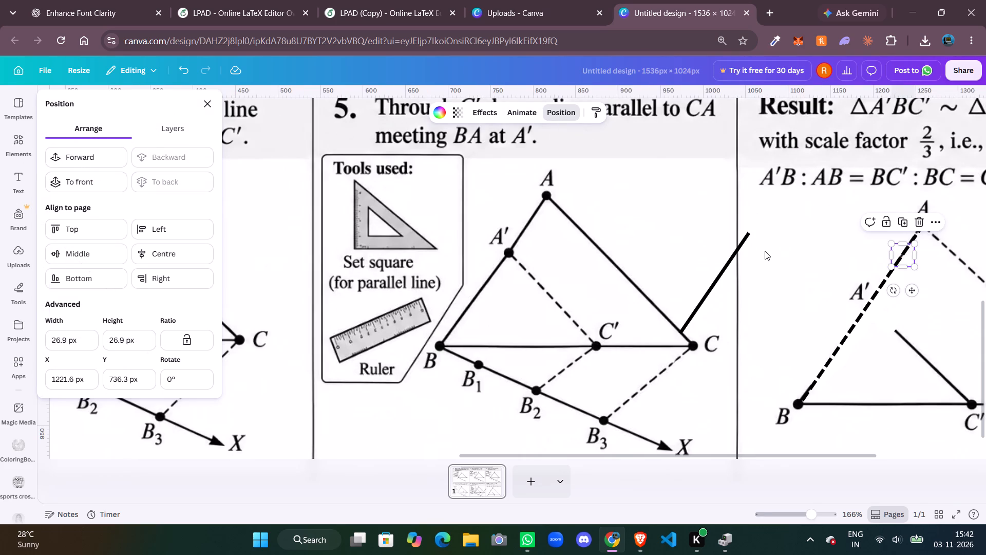
pyautogui.click(765, 251)
pyautogui.hscroll(-1, 890, 307)
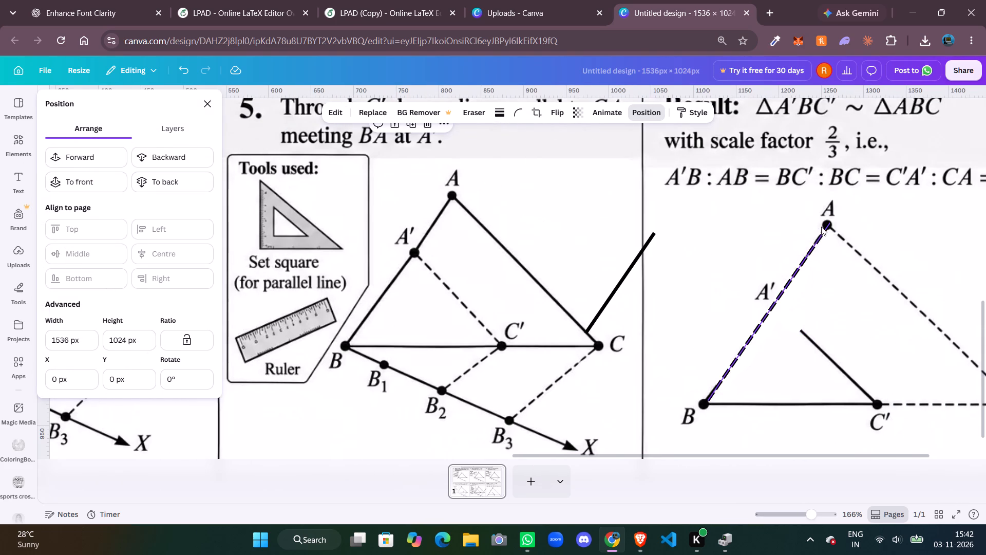
# Extend the dashed line's lower end to the centre of point B, at about X 1112 px, Y 924 px.
pyautogui.click(886, 224)
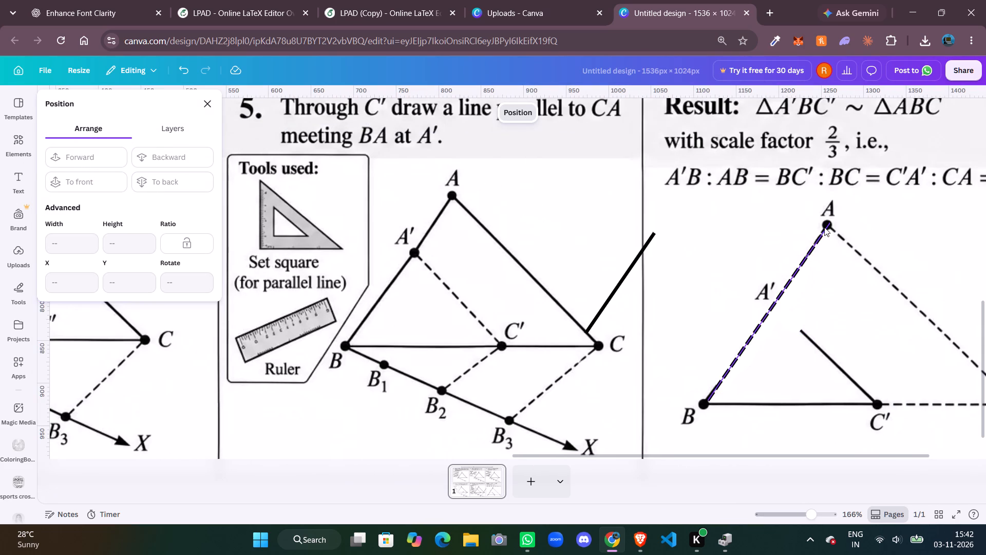
pyautogui.click(881, 243)
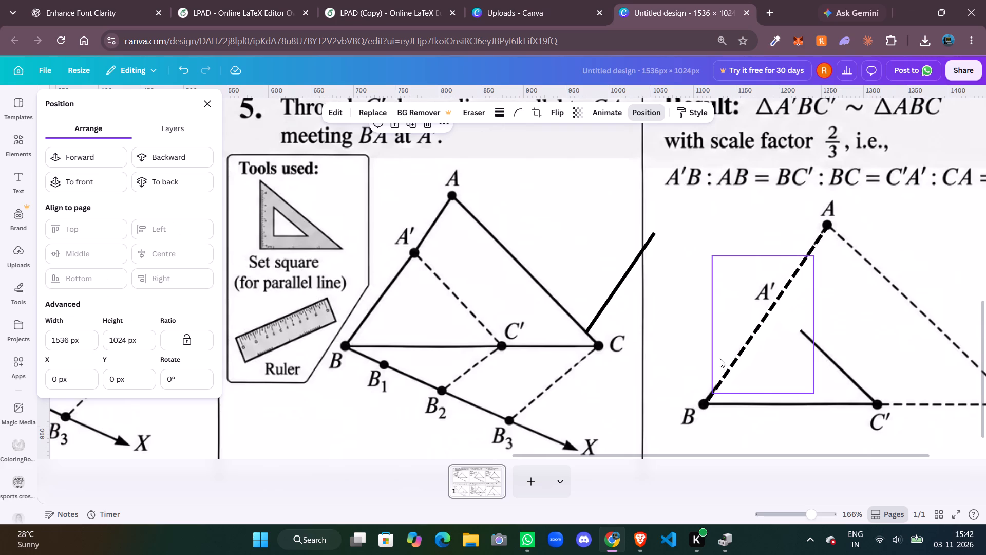
pyautogui.click(704, 399)
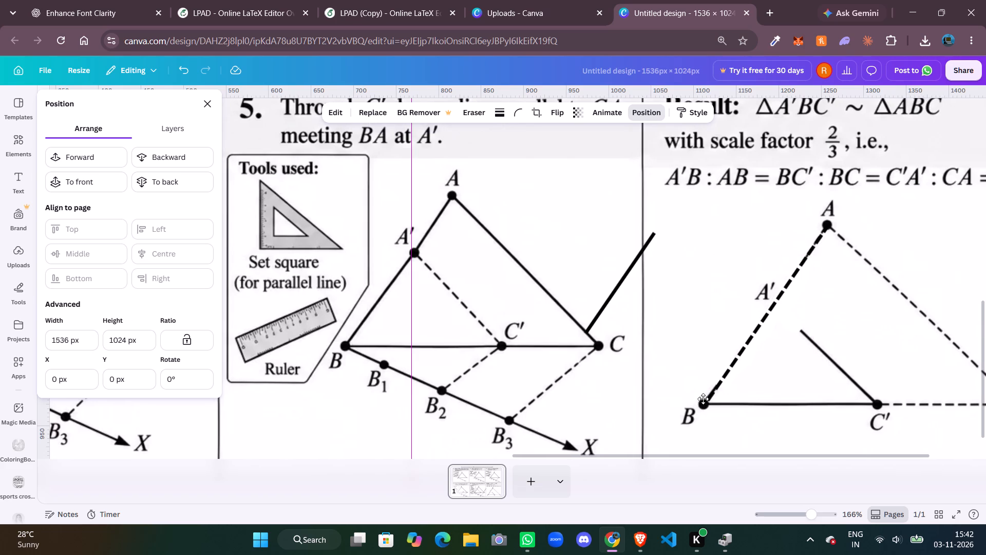
pyautogui.click(718, 375)
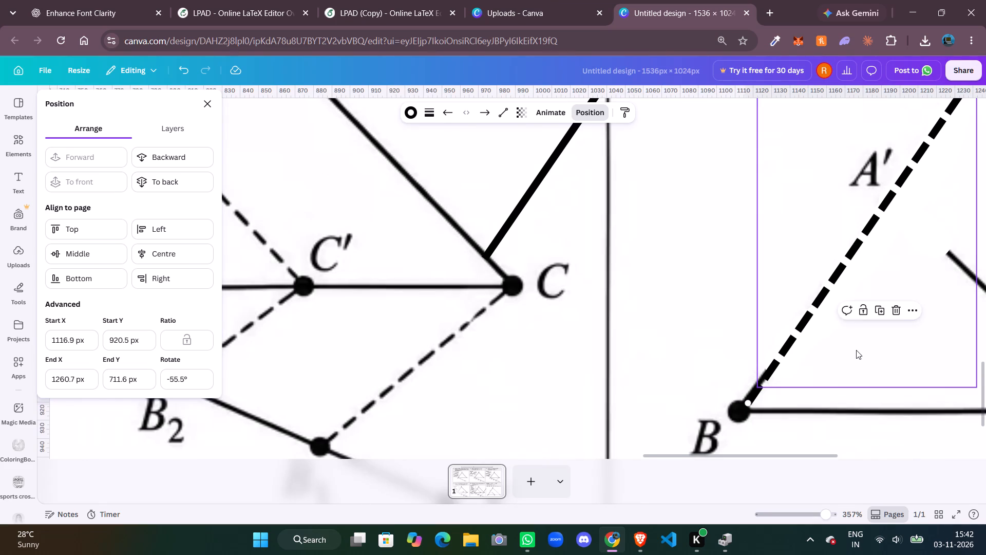
pyautogui.scroll(-1, 856, 350)
pyautogui.click(790, 300)
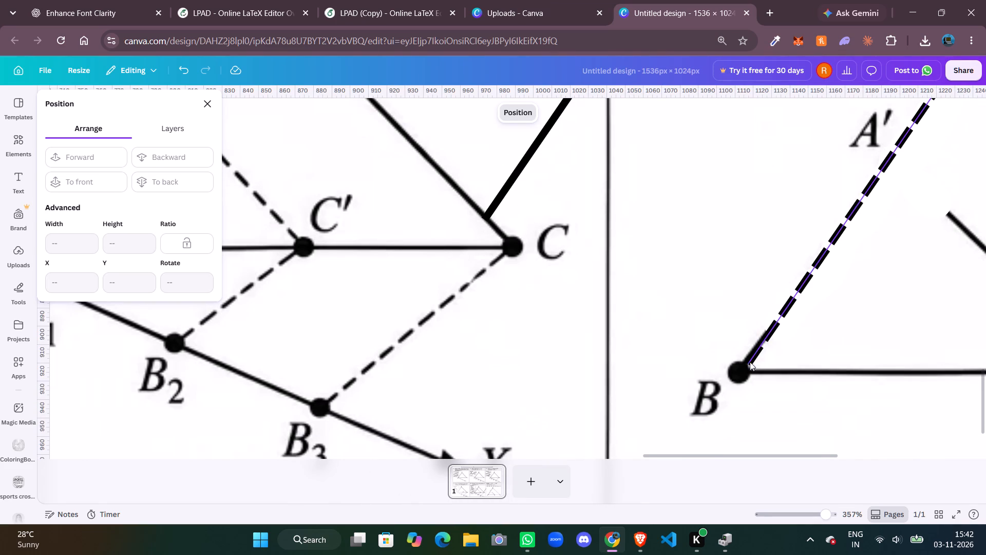
pyautogui.click(799, 299)
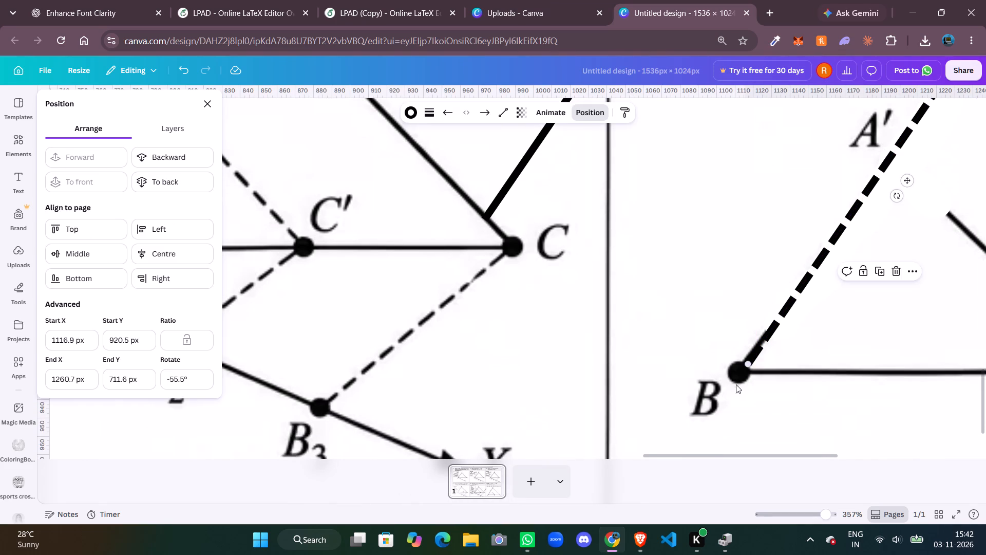
pyautogui.moveTo(746, 365); pyautogui.dragTo(740, 370)
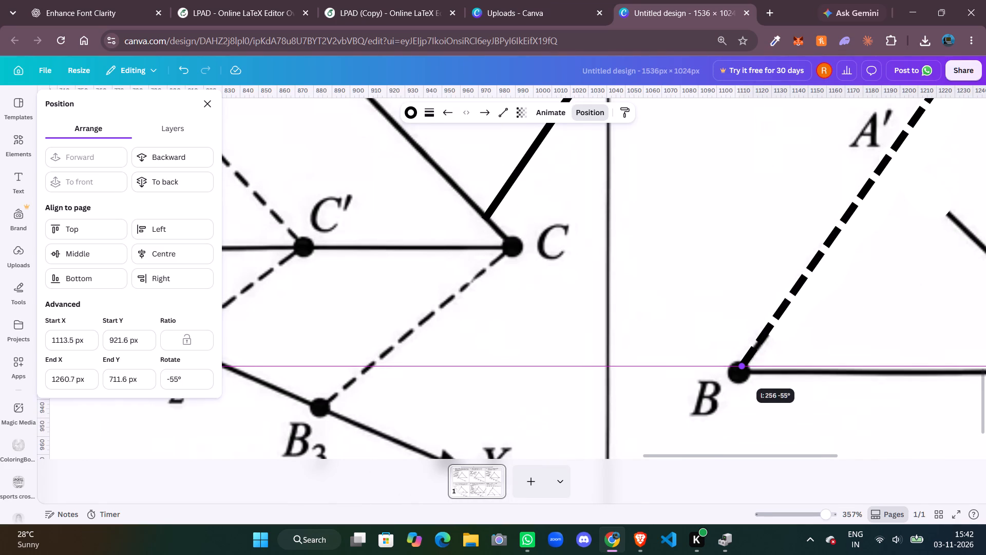
pyautogui.moveTo(740, 370); pyautogui.dragTo(738, 372)
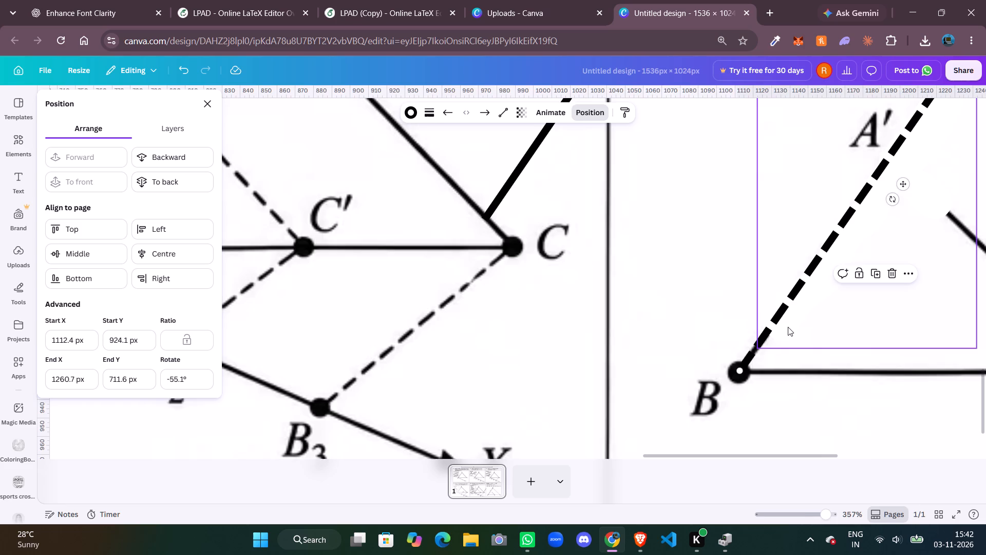
# Adjust the dashed line's upper end to the centre of point A in the Result triangle, at about X 1259 px, Y 713 px.
pyautogui.scroll(2, 788, 327)
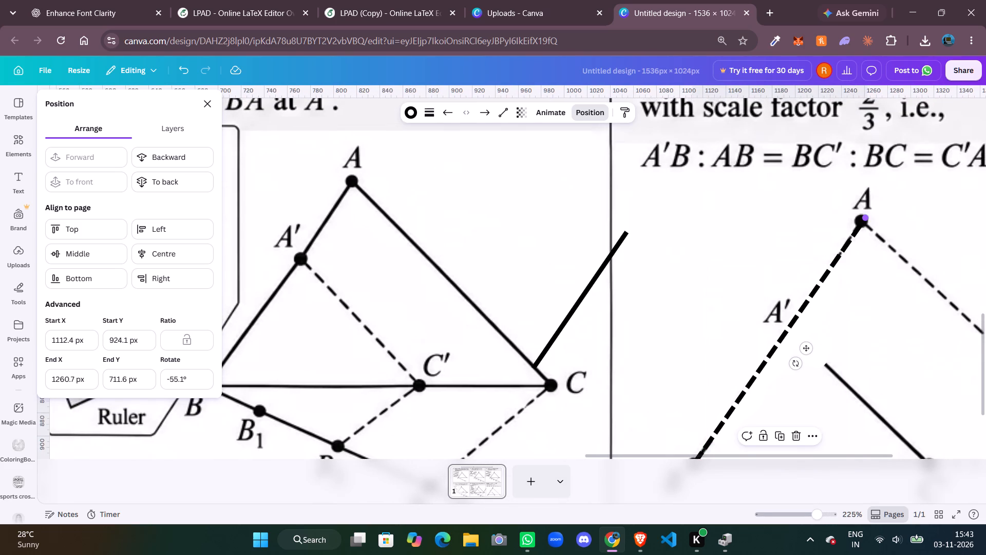
pyautogui.click(866, 221)
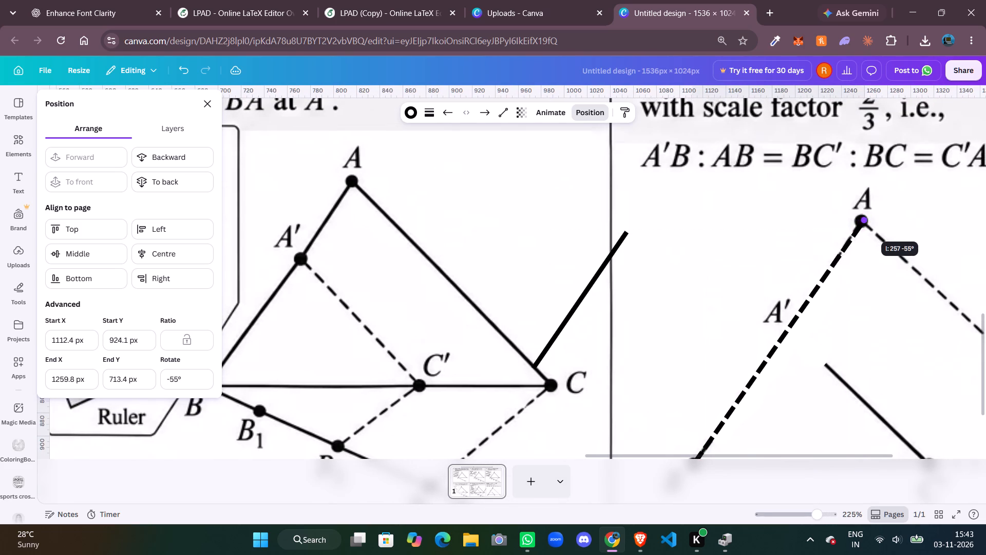
pyautogui.click(907, 217)
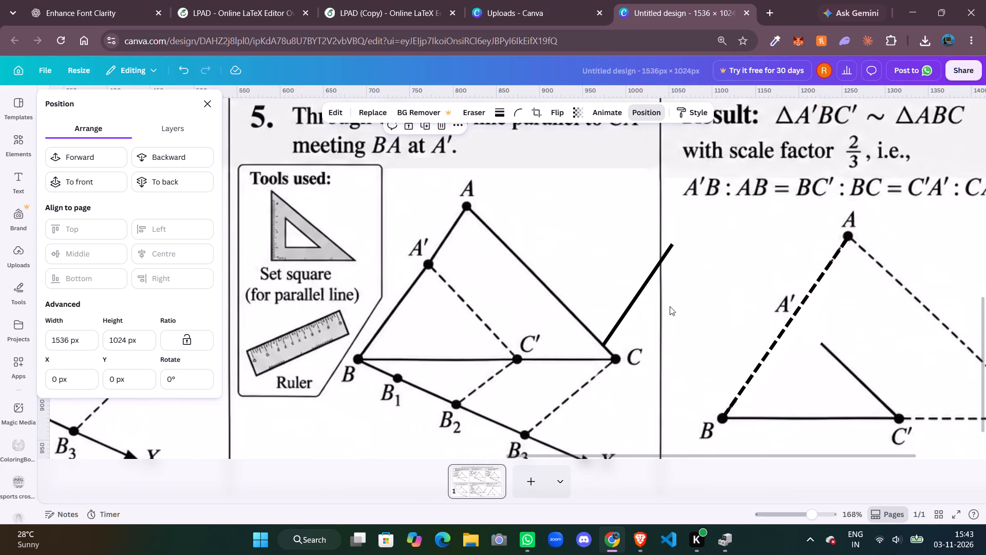
# Move the spare solid line from the panel border into the Result triangle and rotate it to about 50°, sloping down towards C′.
pyautogui.click(633, 297)
pyautogui.moveTo(635, 297); pyautogui.dragTo(738, 305)
pyautogui.moveTo(761, 327); pyautogui.dragTo(714, 330)
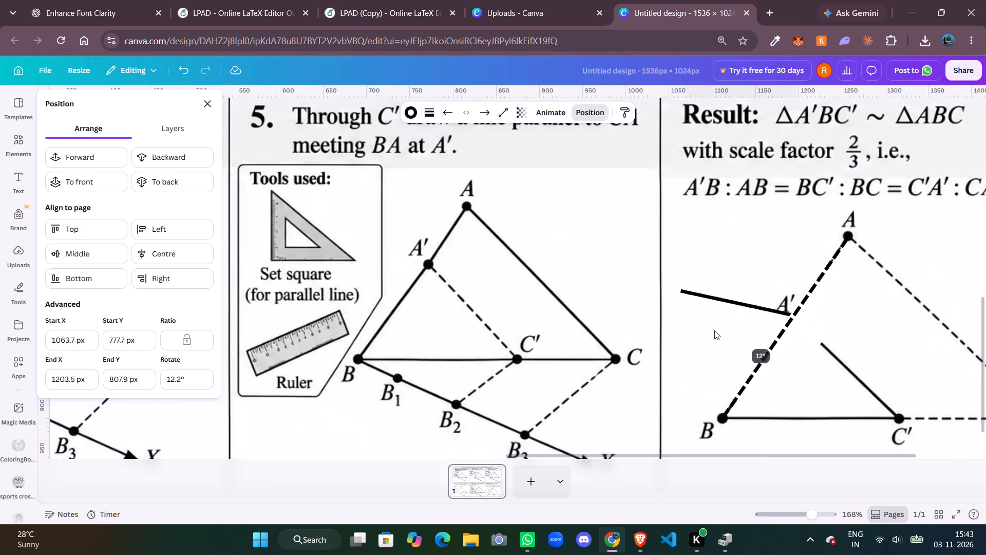
pyautogui.moveTo(714, 330); pyautogui.dragTo(708, 322)
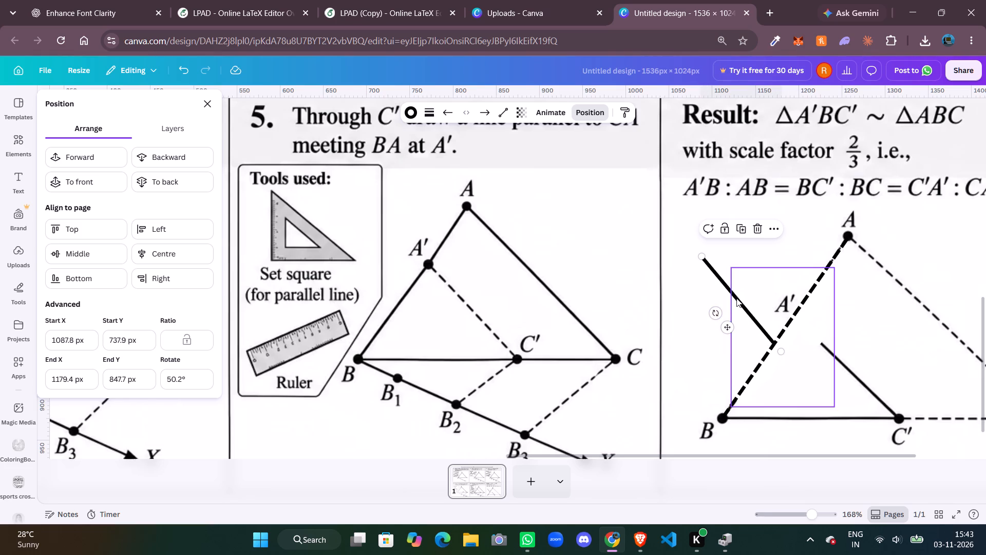
pyautogui.moveTo(736, 299); pyautogui.dragTo(900, 349)
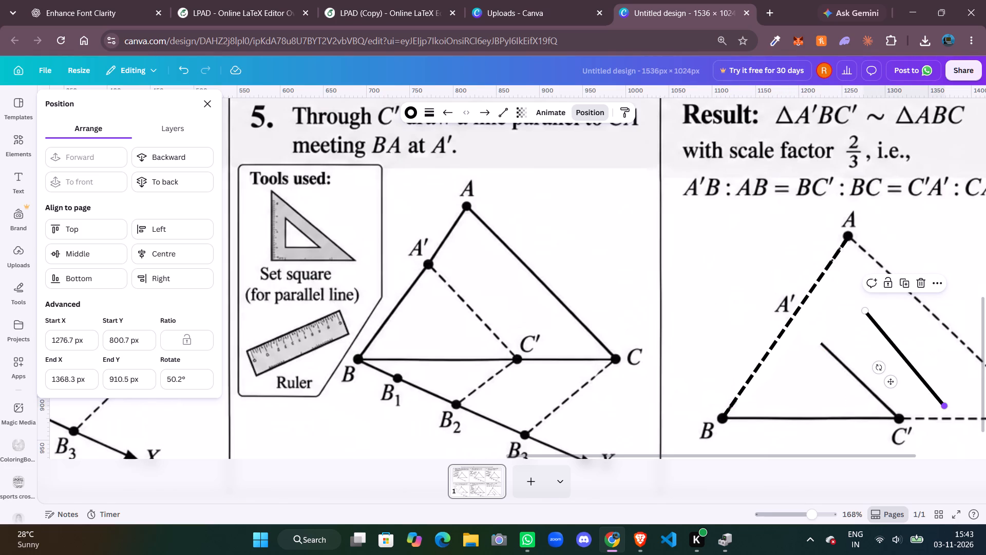
# Attach the solid line's lower end to C′ at about X 1316 px, Y 924 px, and its upper end to side AB near A′.
pyautogui.moveTo(943, 406); pyautogui.dragTo(898, 418)
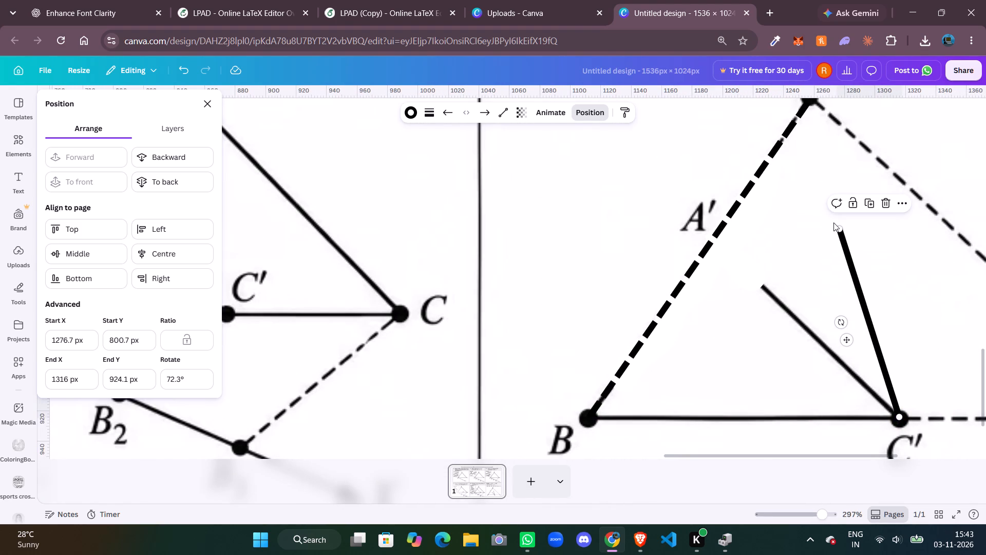
pyautogui.moveTo(839, 227); pyautogui.dragTo(703, 253)
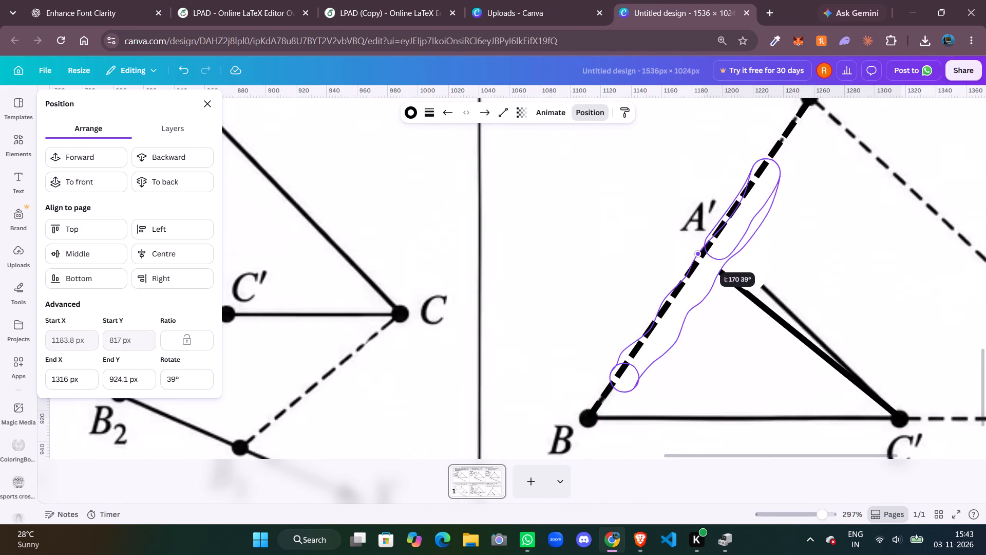
pyautogui.moveTo(703, 253); pyautogui.dragTo(708, 249)
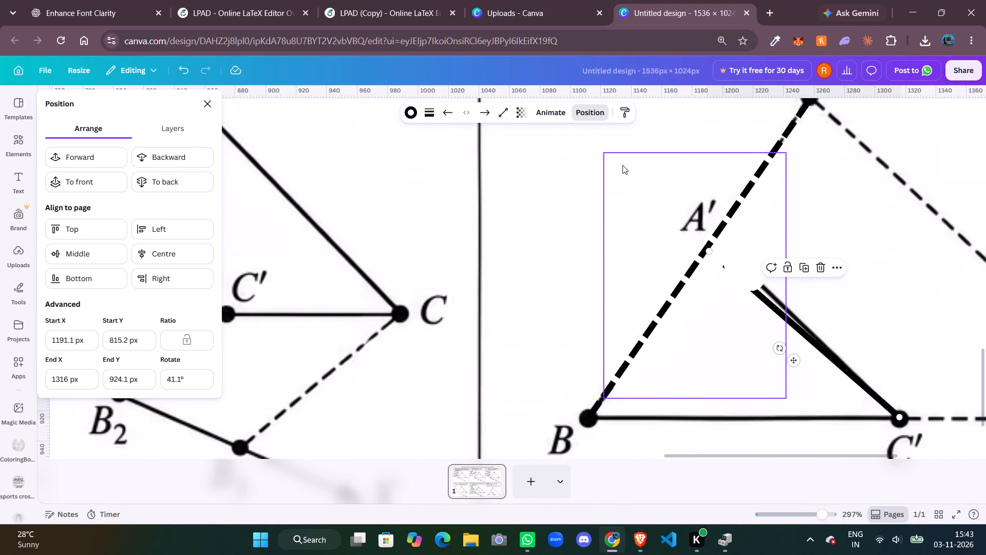
# Bring the solid line between A′ and C′ forward, above the white masking strokes.
pyautogui.click(95, 155)
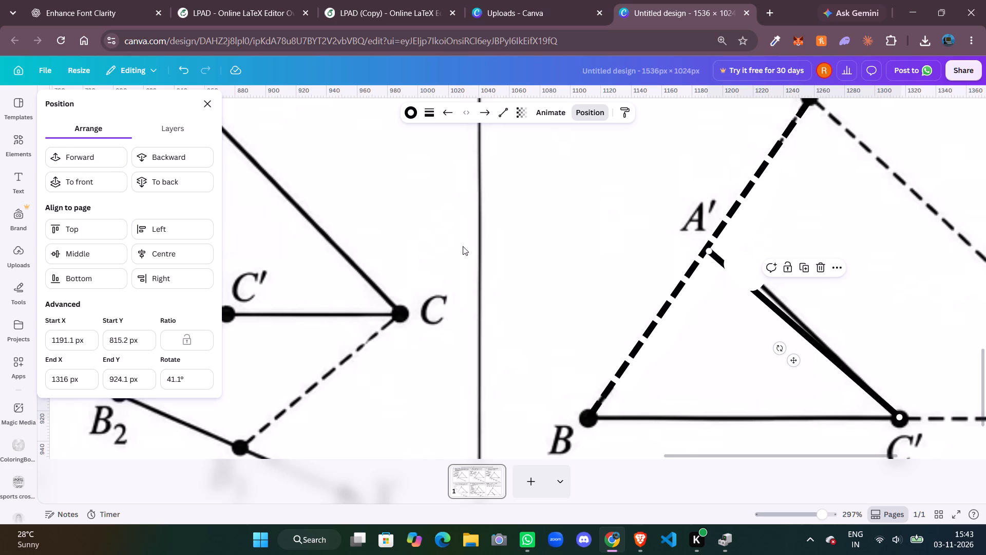
pyautogui.doubleClick(107, 162)
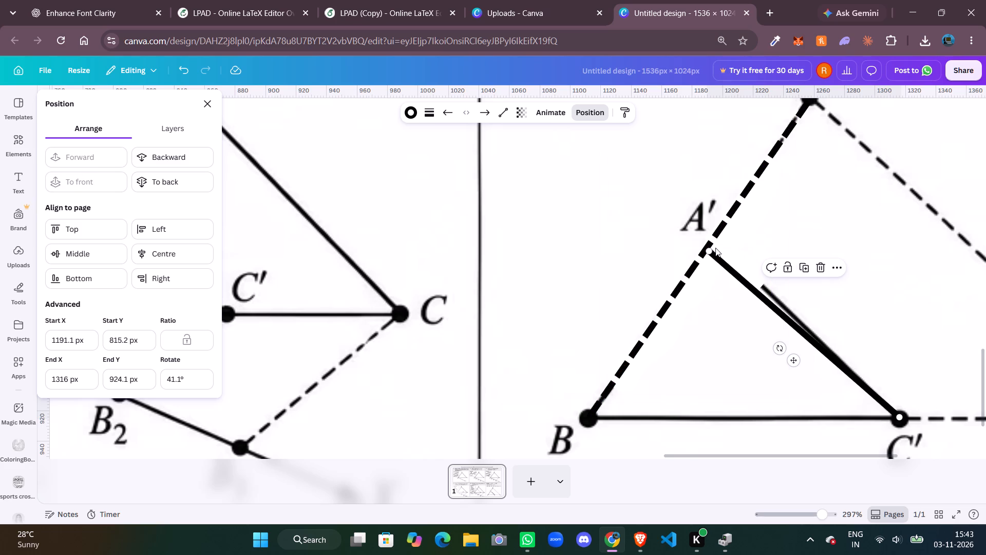
# Fine-tune the upper end of the solid line A′C′ onto side AB at A′, at about X 1193 px, Y 807 px.
pyautogui.moveTo(708, 250); pyautogui.dragTo(712, 243)
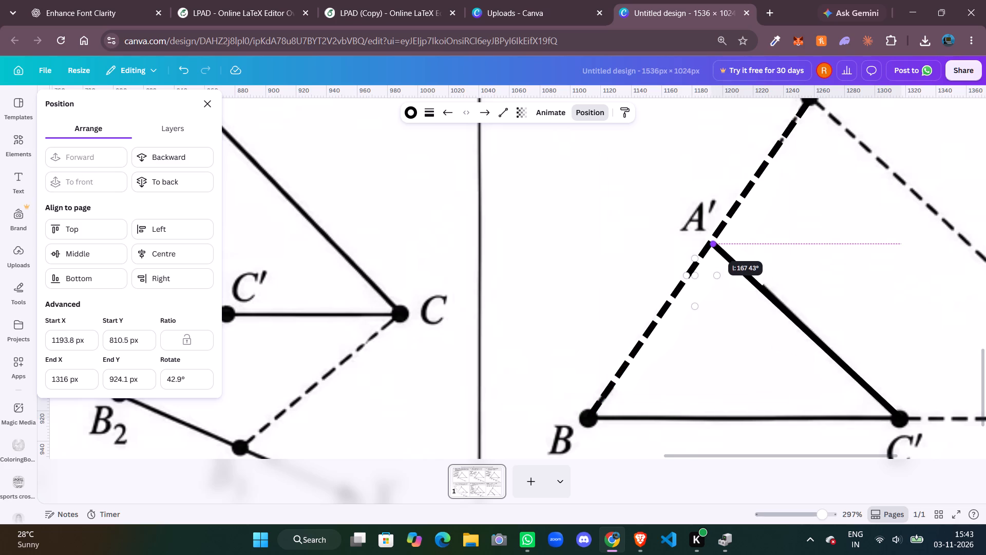
pyautogui.moveTo(712, 243); pyautogui.dragTo(710, 235)
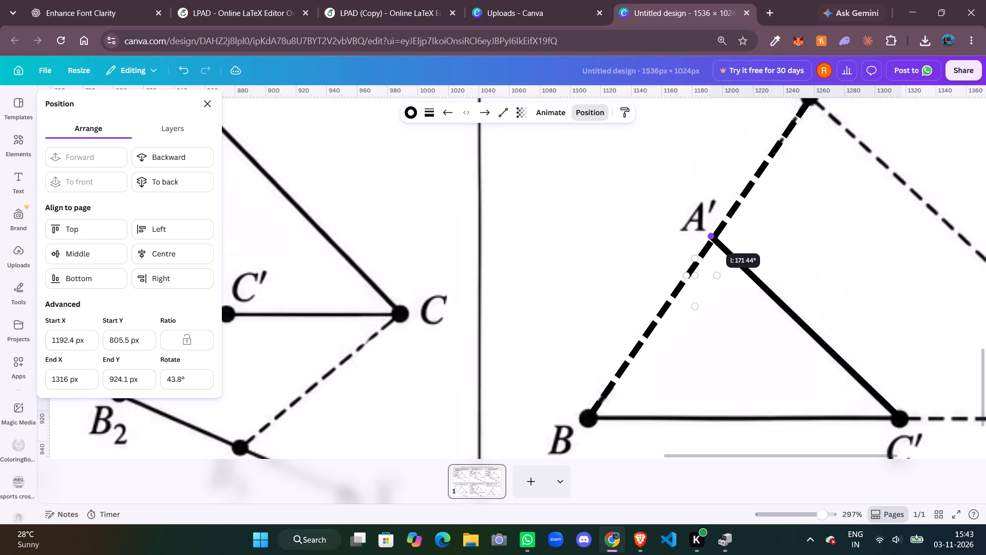
pyautogui.moveTo(710, 235); pyautogui.dragTo(712, 237)
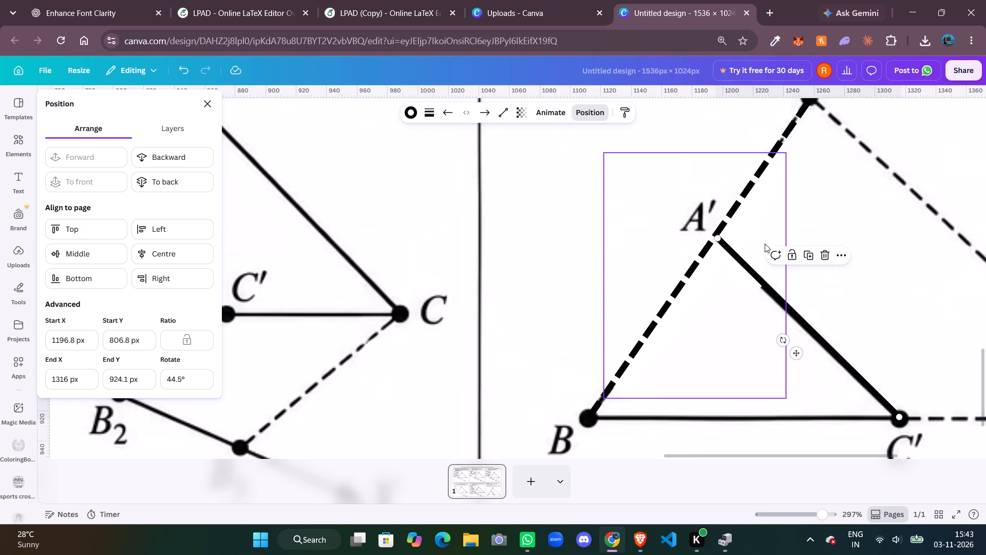
pyautogui.moveTo(719, 237); pyautogui.dragTo(717, 237)
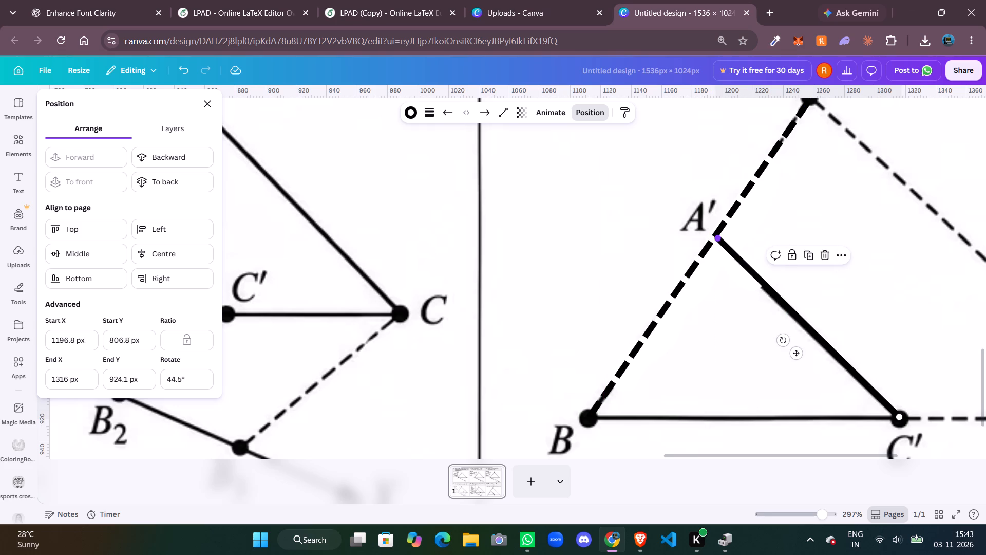
pyautogui.moveTo(717, 237); pyautogui.dragTo(714, 237)
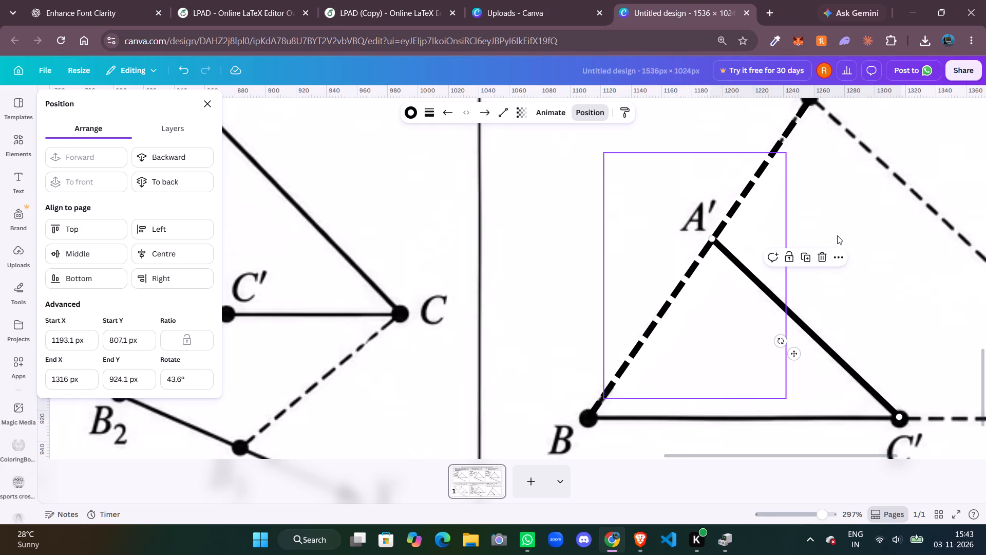
pyautogui.click(887, 224)
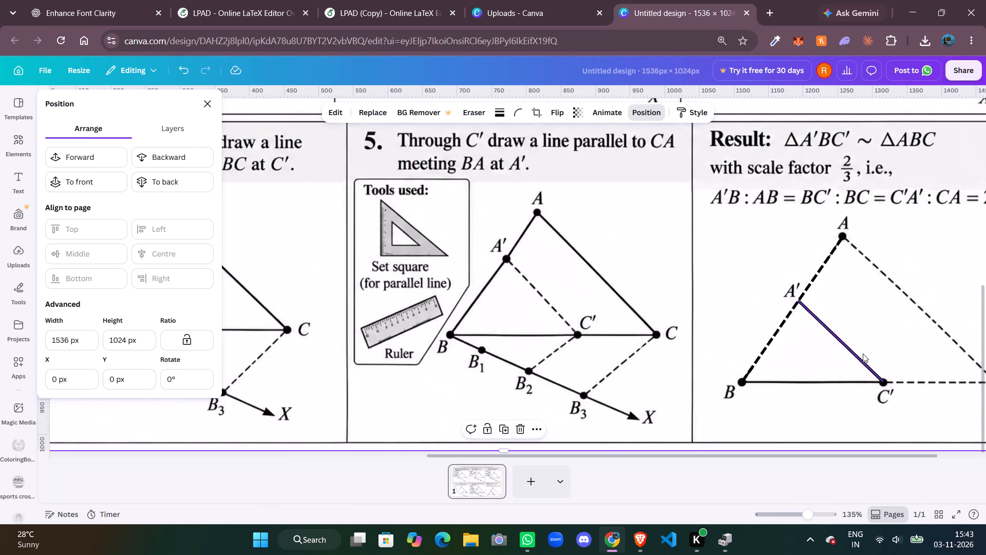
# Duplicate the solid line A′C′ and rotate the copy to about 126° so it lies along the lower part of side AB.
pyautogui.click(862, 357)
pyautogui.hotkey('ctrl', 'c')
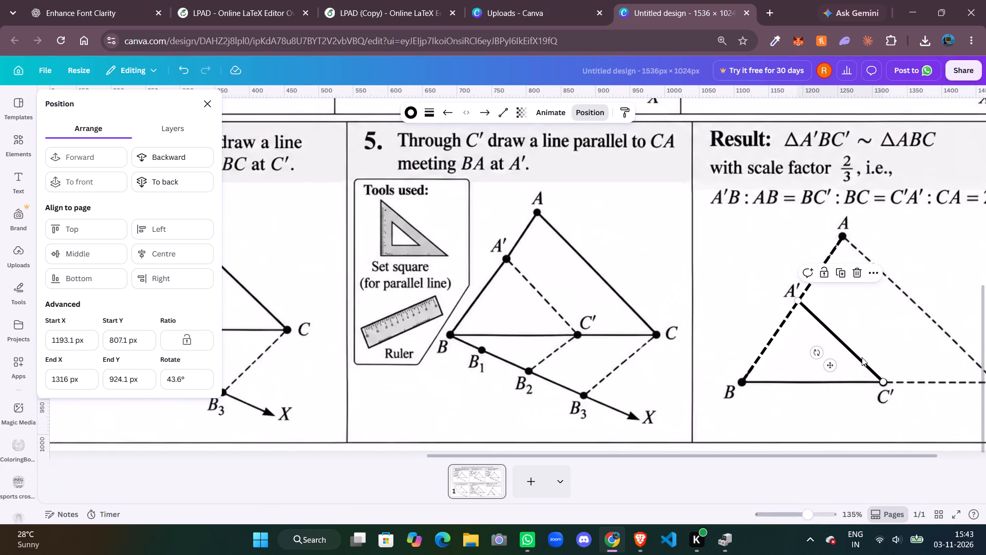
pyautogui.hotkey('ctrl', 'v')
pyautogui.moveTo(841, 373); pyautogui.dragTo(795, 371)
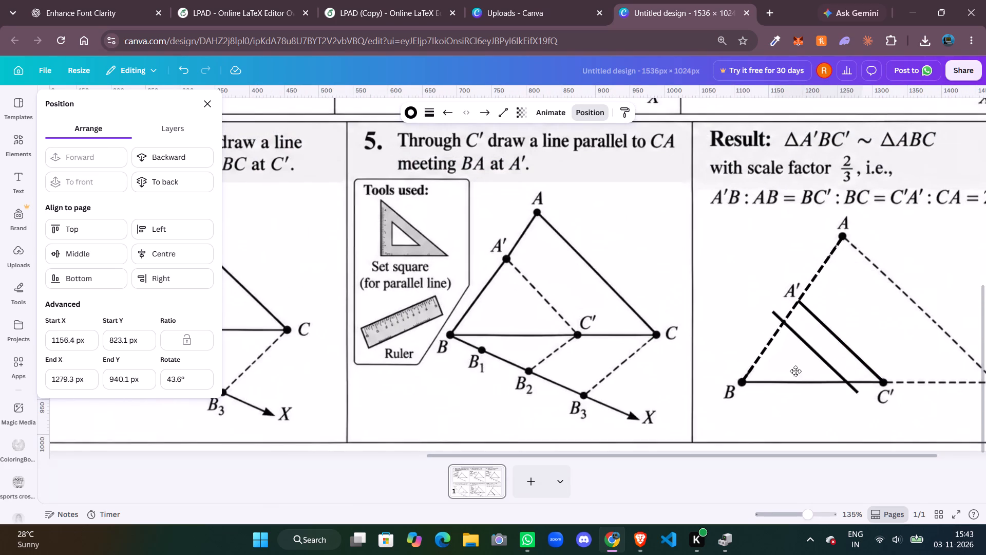
pyautogui.moveTo(795, 371); pyautogui.dragTo(767, 357)
pyautogui.moveTo(753, 351); pyautogui.dragTo(723, 322)
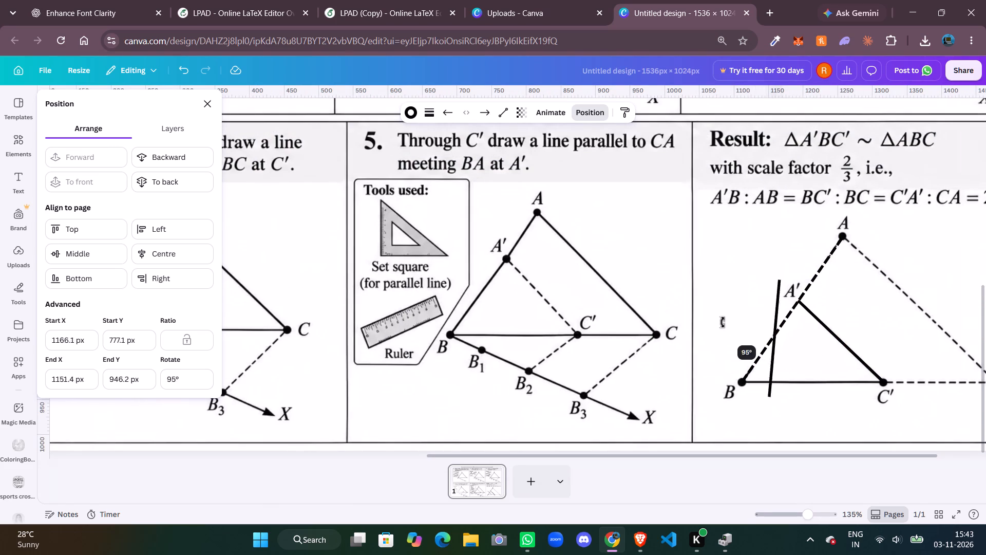
pyautogui.moveTo(723, 322); pyautogui.dragTo(731, 298)
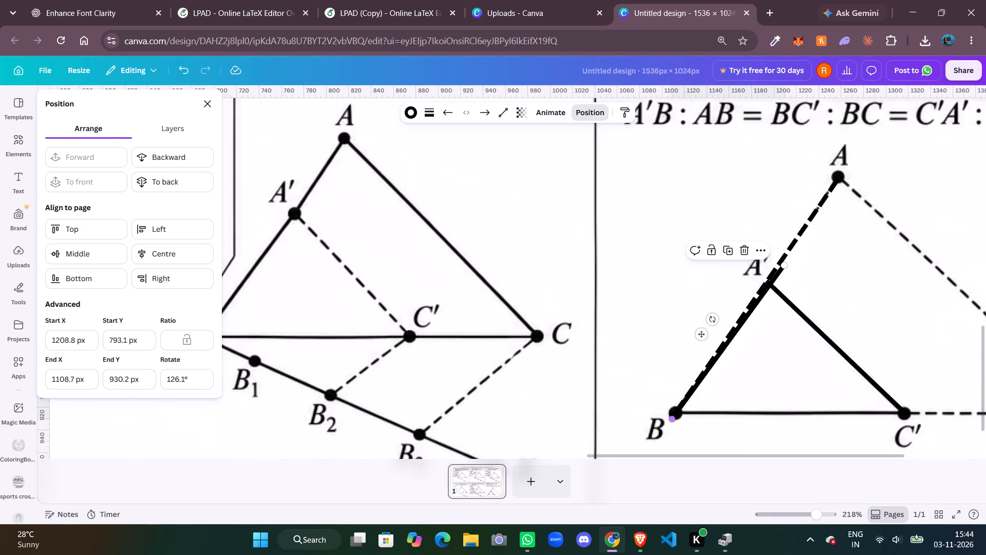
# Attach the copied solid line's ends to B at about X 1112 px, Y 924 px and to A′ at about X 1193 px, Y 807 px.
pyautogui.moveTo(672, 416); pyautogui.dragTo(674, 411)
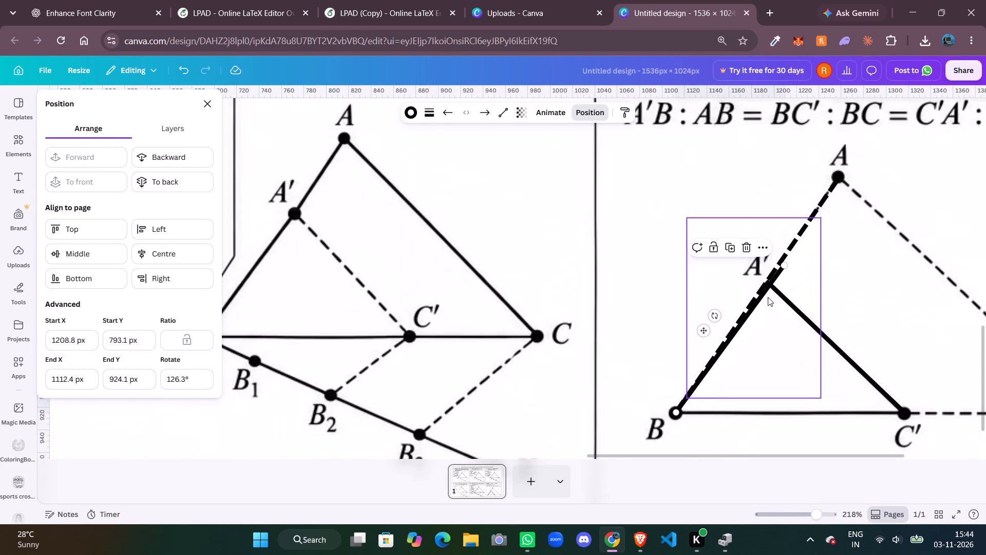
pyautogui.moveTo(785, 265); pyautogui.dragTo(764, 277)
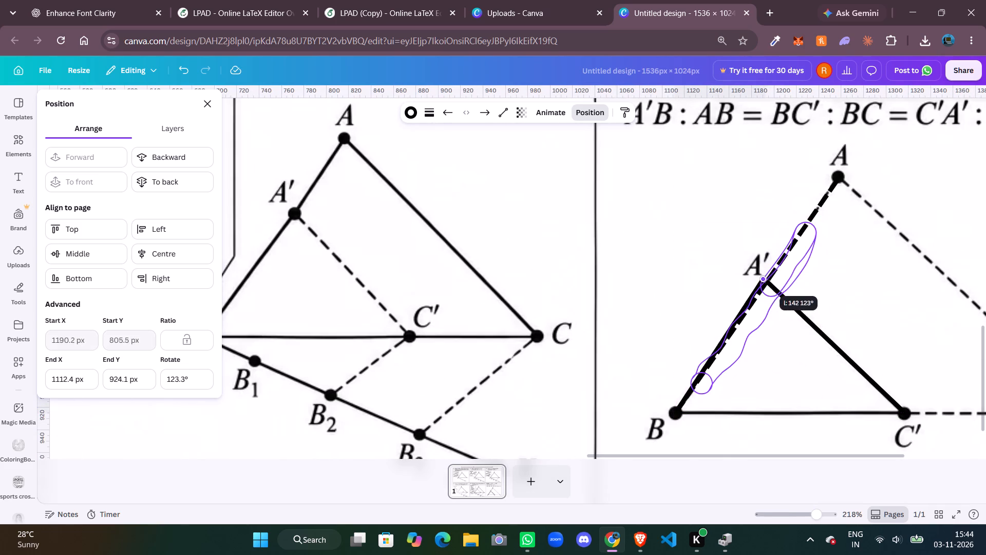
pyautogui.moveTo(764, 277); pyautogui.dragTo(766, 282)
pyautogui.click(854, 280)
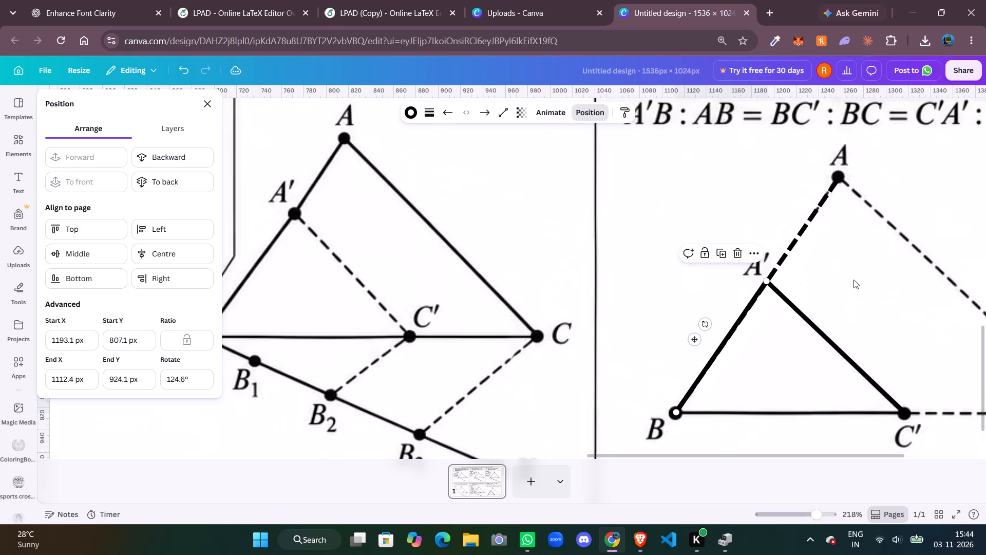
pyautogui.click(766, 283)
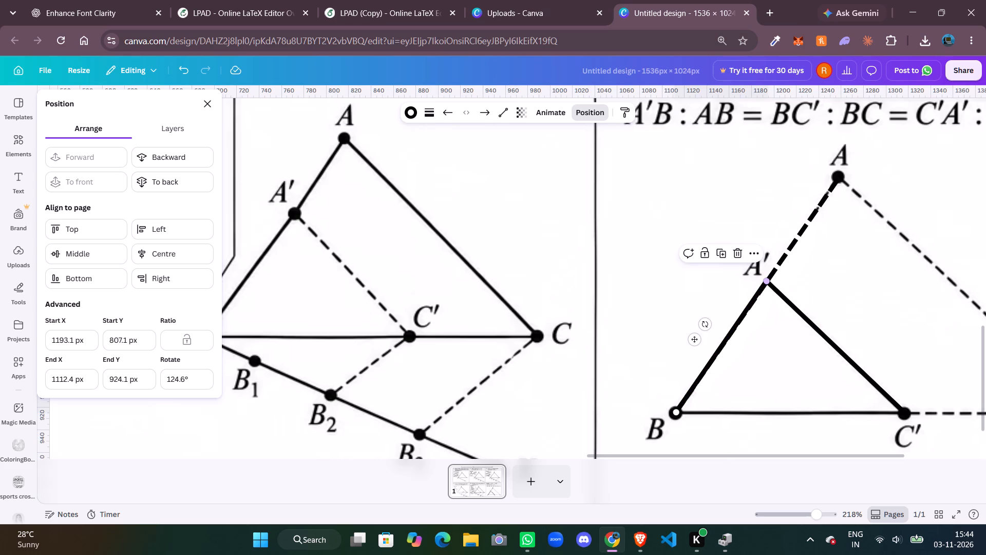
pyautogui.click(766, 281)
pyautogui.click(859, 283)
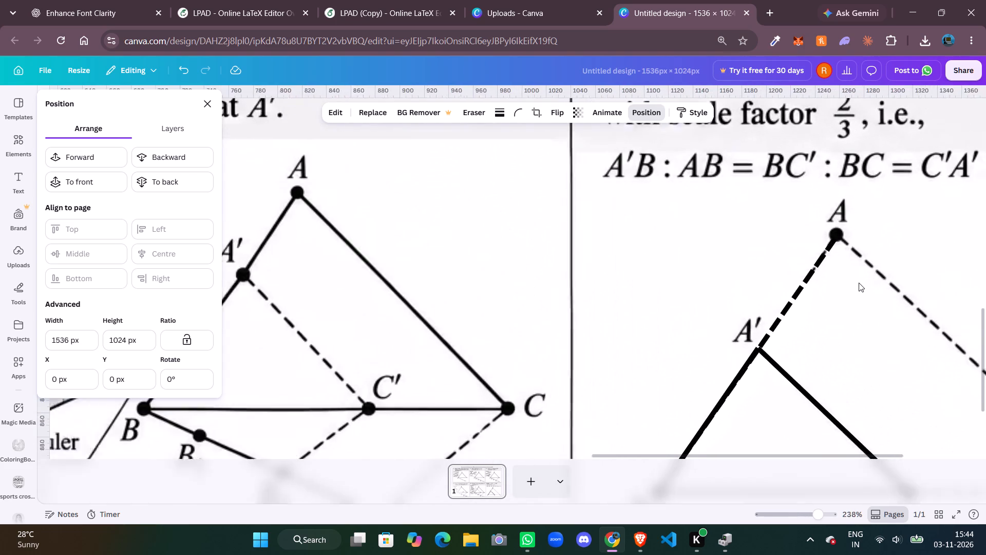
# Shift the solid line A′B aside and shorten the dashed line on side AB so its lower end sits at A′, about X 1193 px.
pyautogui.scroll(-3, 859, 283)
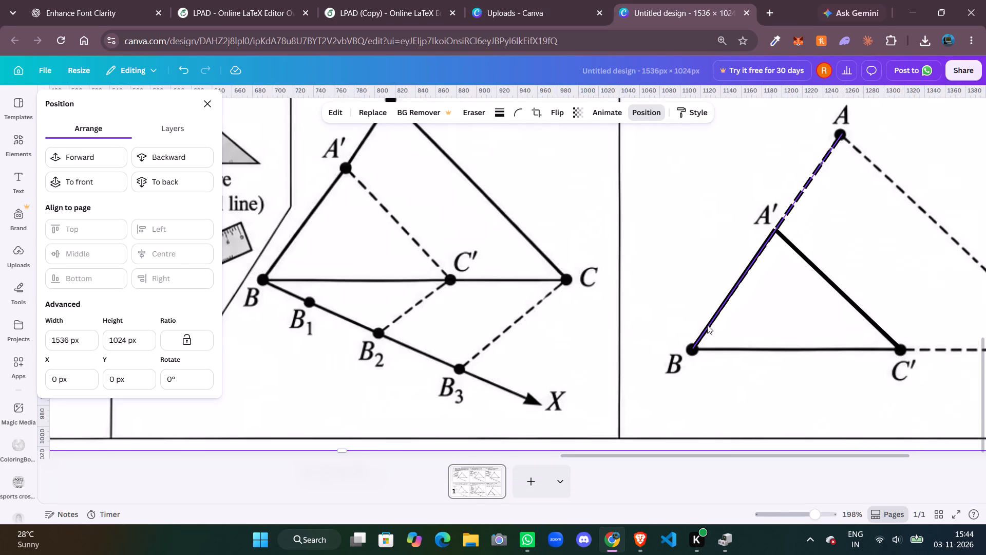
pyautogui.click(707, 324)
pyautogui.moveTo(707, 324); pyautogui.dragTo(674, 309)
pyautogui.click(690, 348)
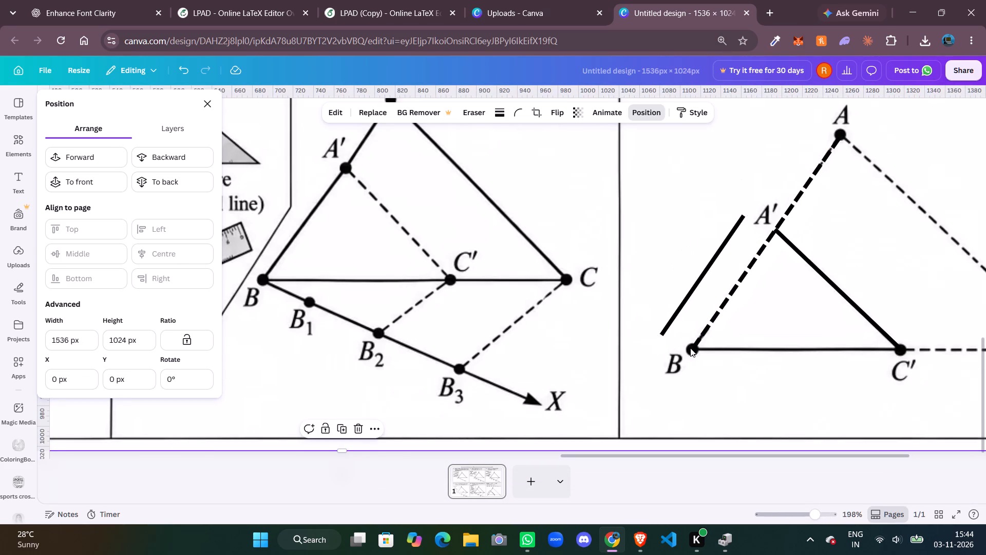
pyautogui.click(705, 329)
pyautogui.moveTo(692, 347); pyautogui.dragTo(731, 256)
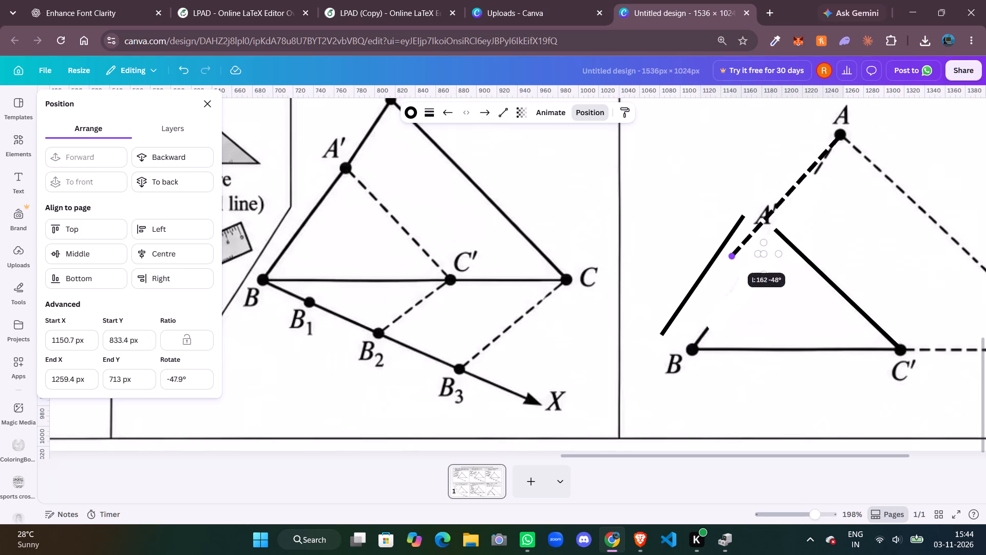
pyautogui.moveTo(731, 256); pyautogui.dragTo(771, 230)
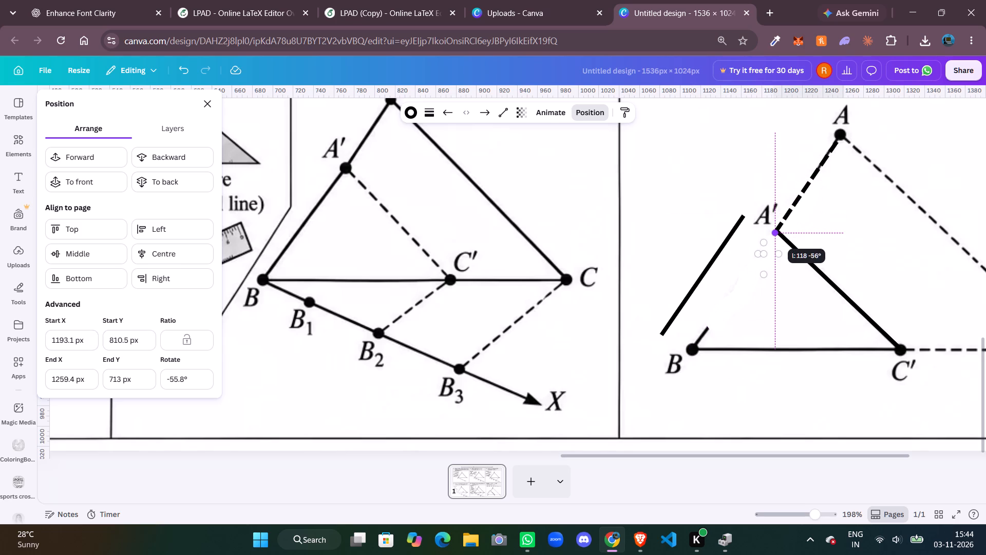
pyautogui.moveTo(771, 230); pyautogui.dragTo(773, 229)
pyautogui.click(859, 226)
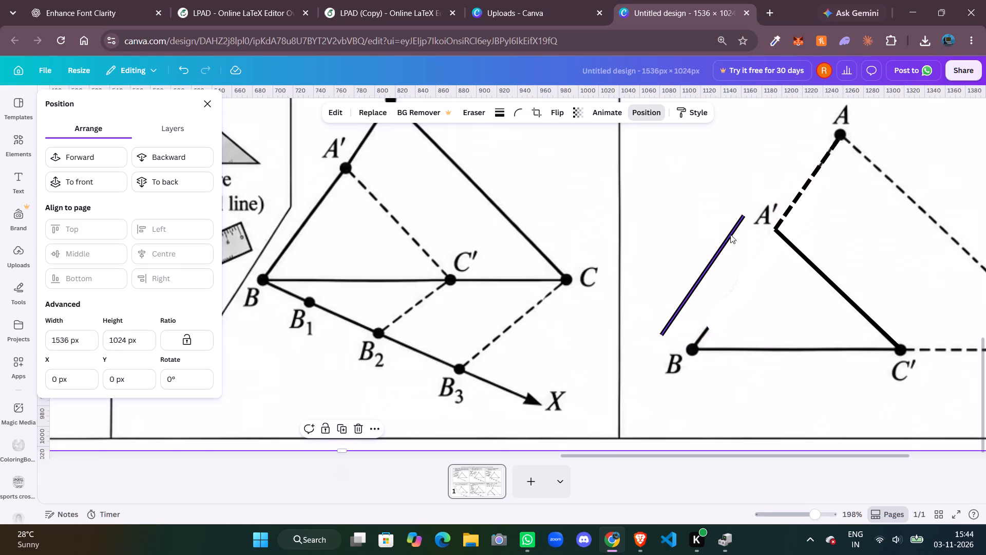
# Move the solid line back between B and A′ and align its upper end with A′, at about X 1193 px, Y 807 px.
pyautogui.moveTo(725, 235); pyautogui.dragTo(754, 254)
pyautogui.click(837, 218)
pyautogui.click(768, 238)
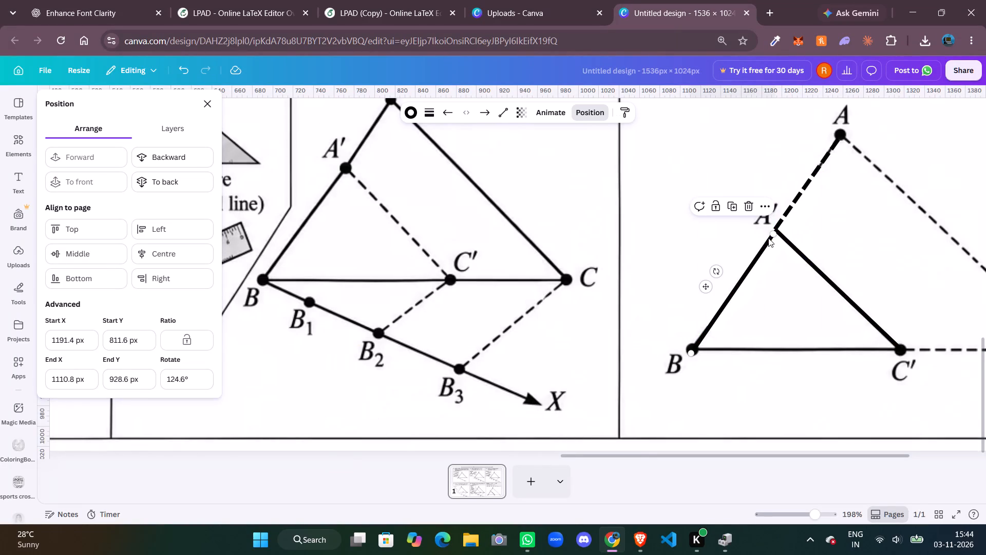
pyautogui.moveTo(775, 235); pyautogui.dragTo(777, 230)
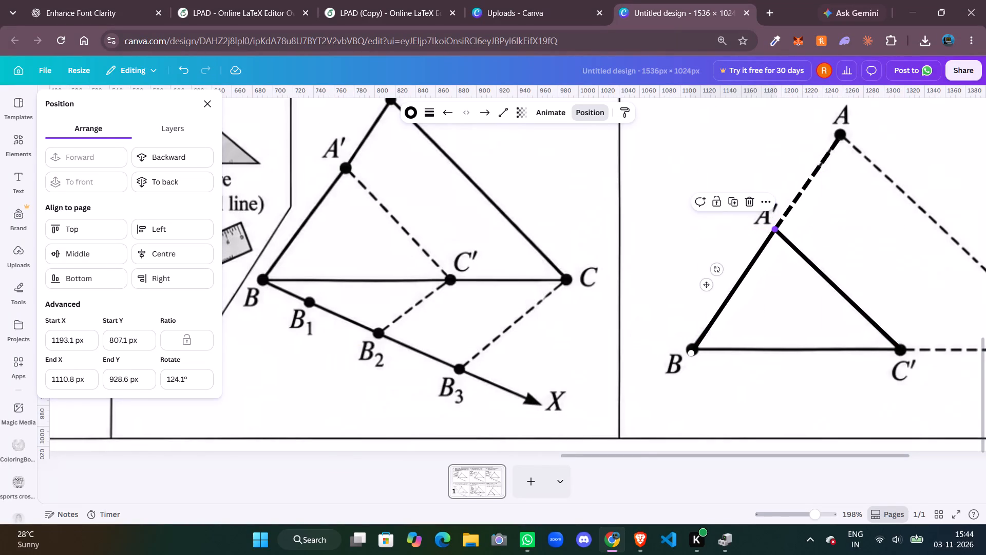
pyautogui.click(840, 234)
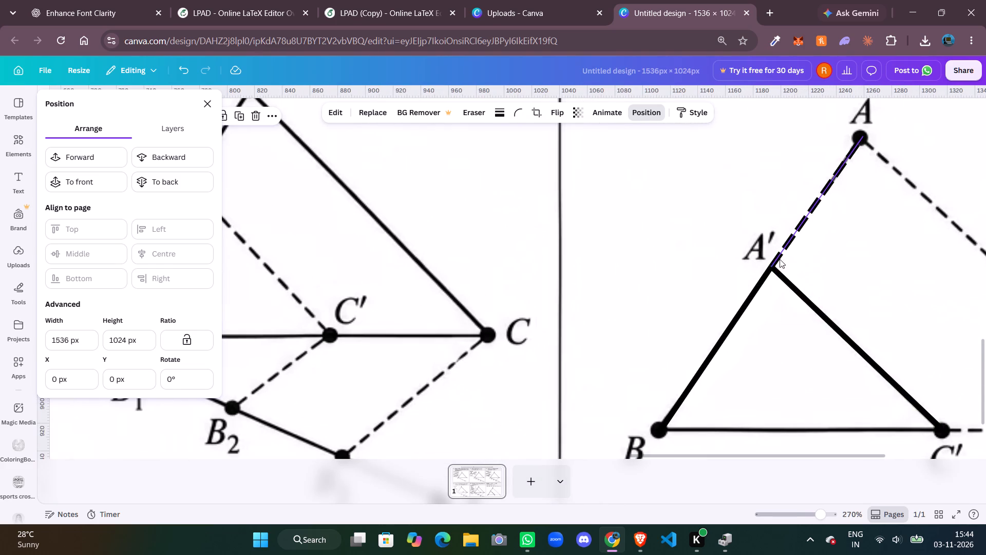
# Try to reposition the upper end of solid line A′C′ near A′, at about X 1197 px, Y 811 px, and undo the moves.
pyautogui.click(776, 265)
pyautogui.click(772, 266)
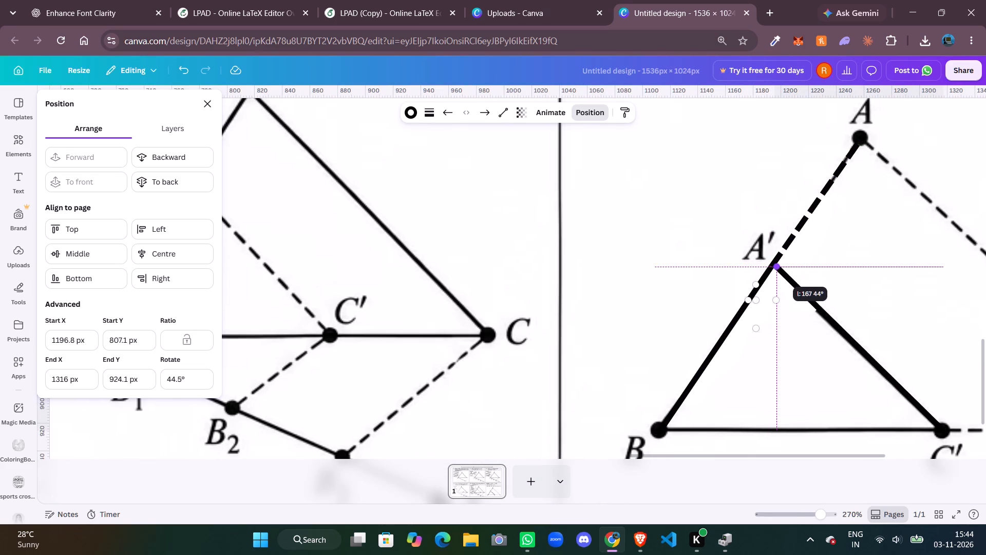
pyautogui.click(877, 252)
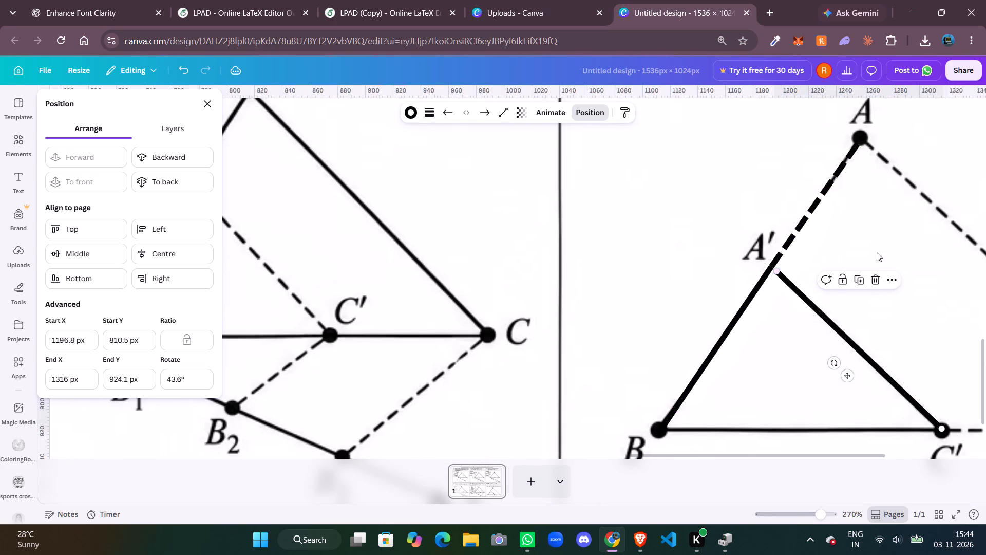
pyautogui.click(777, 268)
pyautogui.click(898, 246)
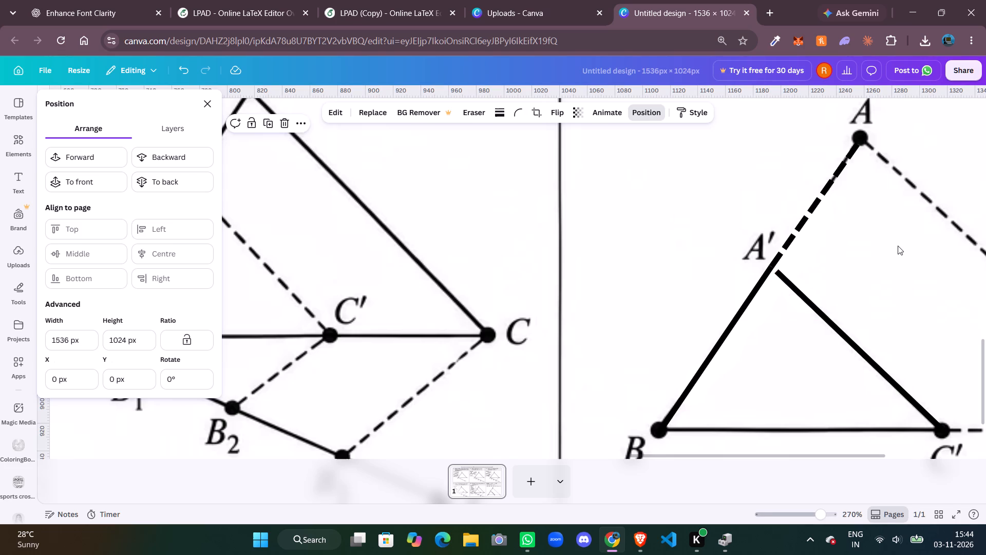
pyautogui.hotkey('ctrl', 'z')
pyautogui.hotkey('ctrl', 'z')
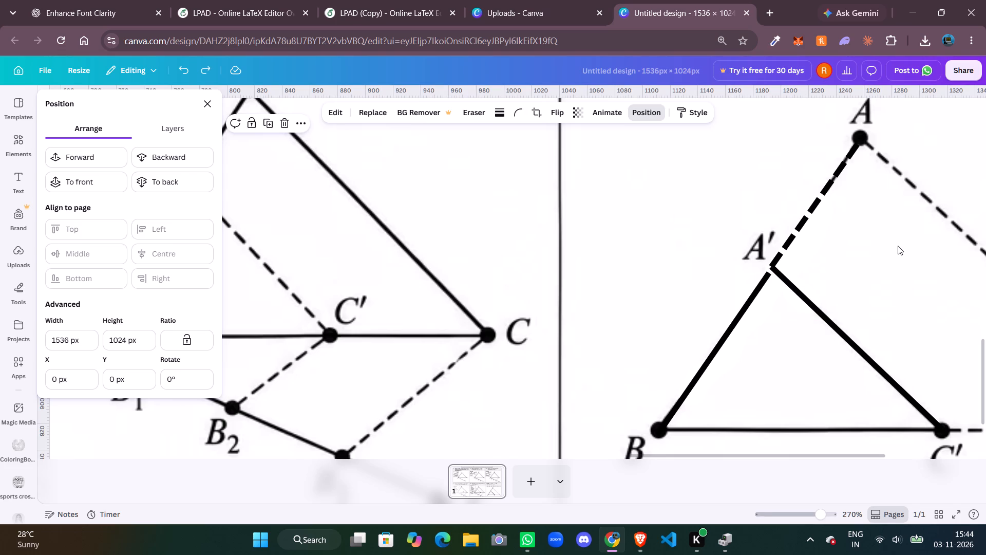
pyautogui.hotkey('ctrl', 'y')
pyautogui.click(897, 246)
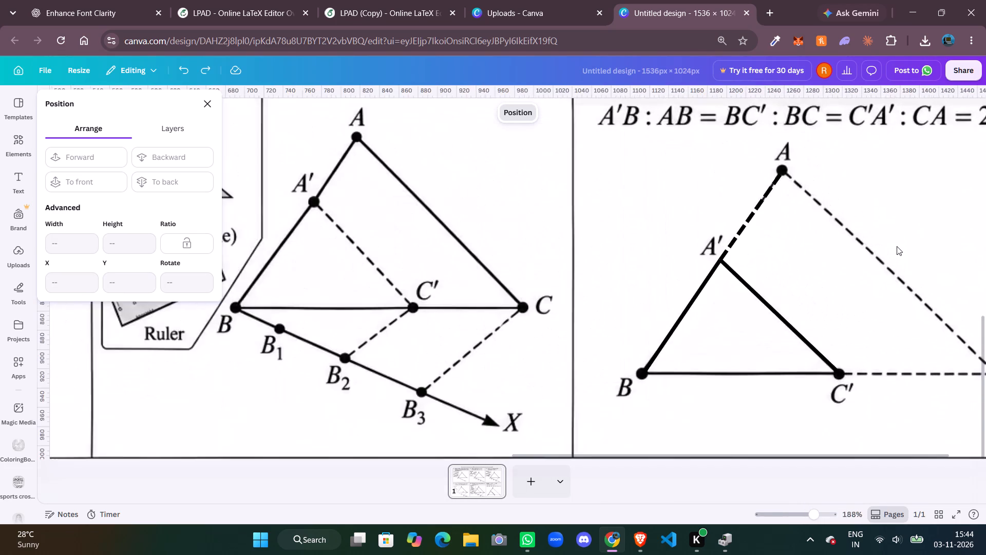
# Pull the dashed line's upper end away from A to about X 1249 px, Y 747 px, exposing the old dashes.
pyautogui.scroll(1, 703, 213)
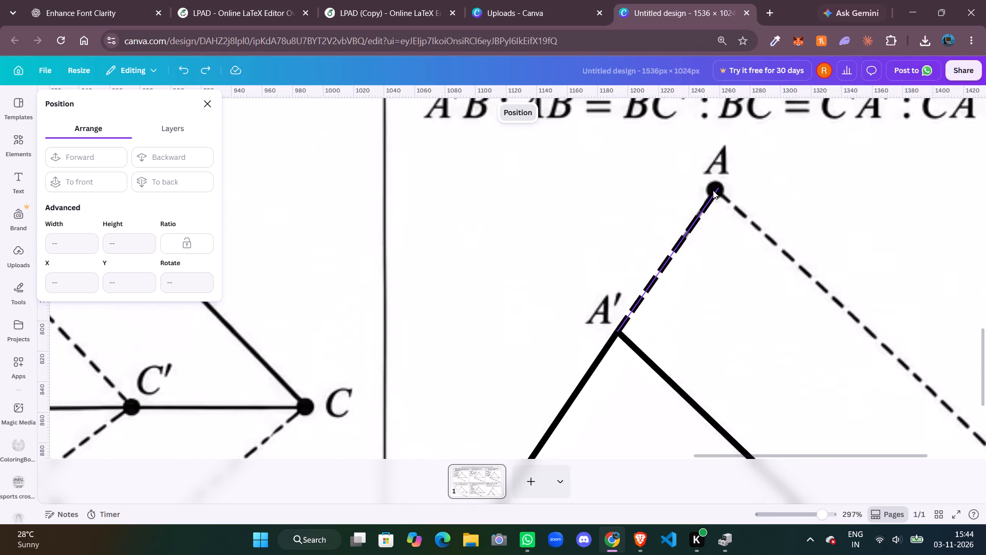
pyautogui.click(716, 188)
pyautogui.moveTo(719, 187); pyautogui.dragTo(704, 235)
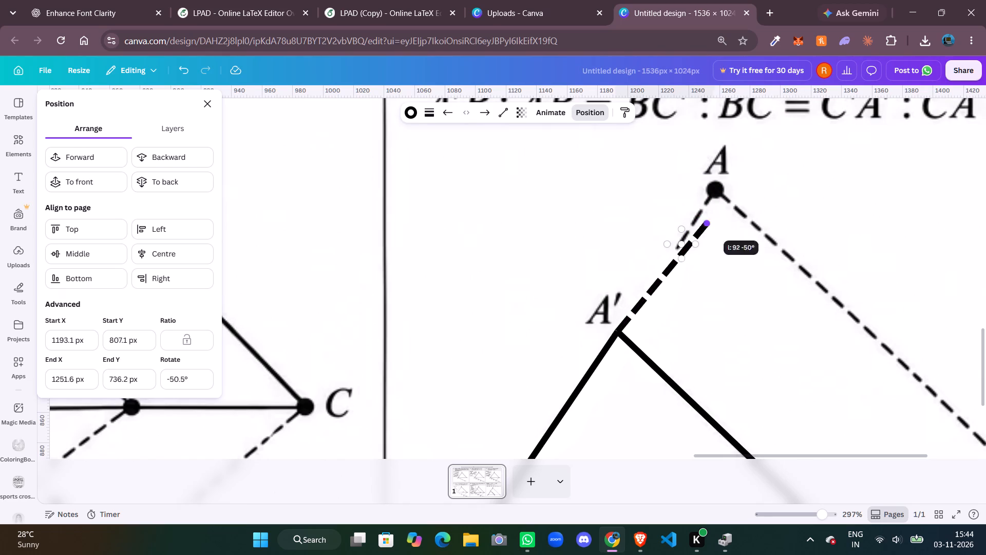
pyautogui.moveTo(704, 235); pyautogui.dragTo(704, 238)
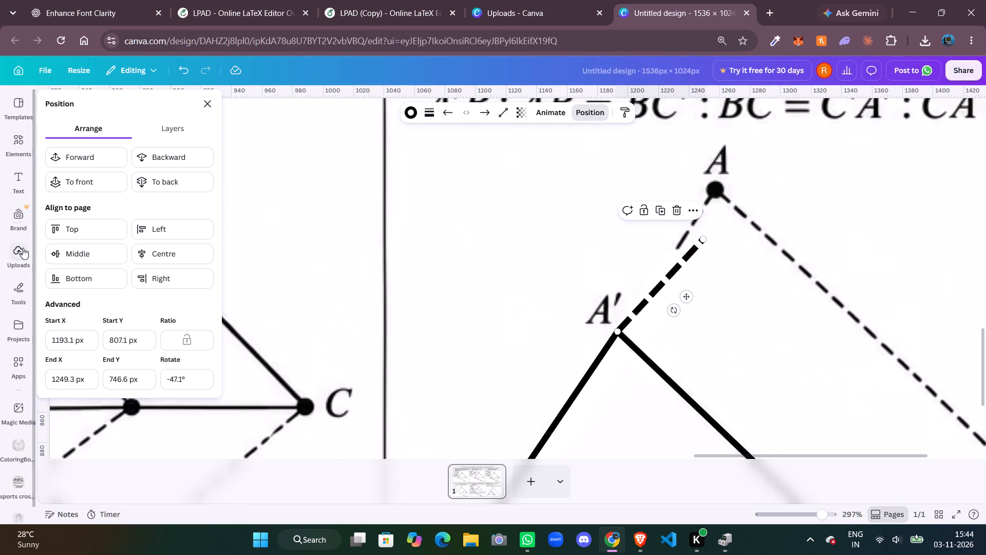
# Paint over part of the exposed old dashes between A′ and A with the white pen.
pyautogui.click(7, 285)
pyautogui.click(56, 232)
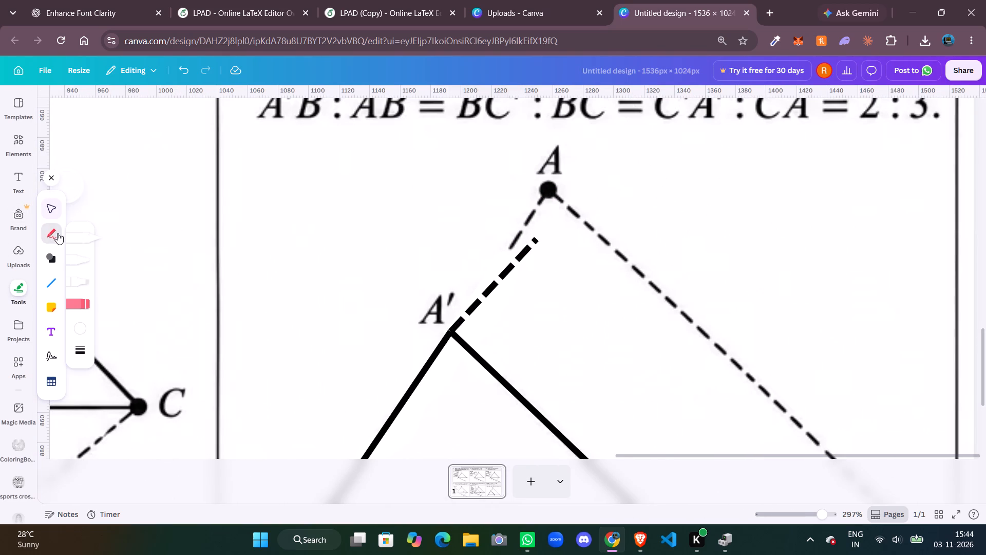
pyautogui.click(507, 232)
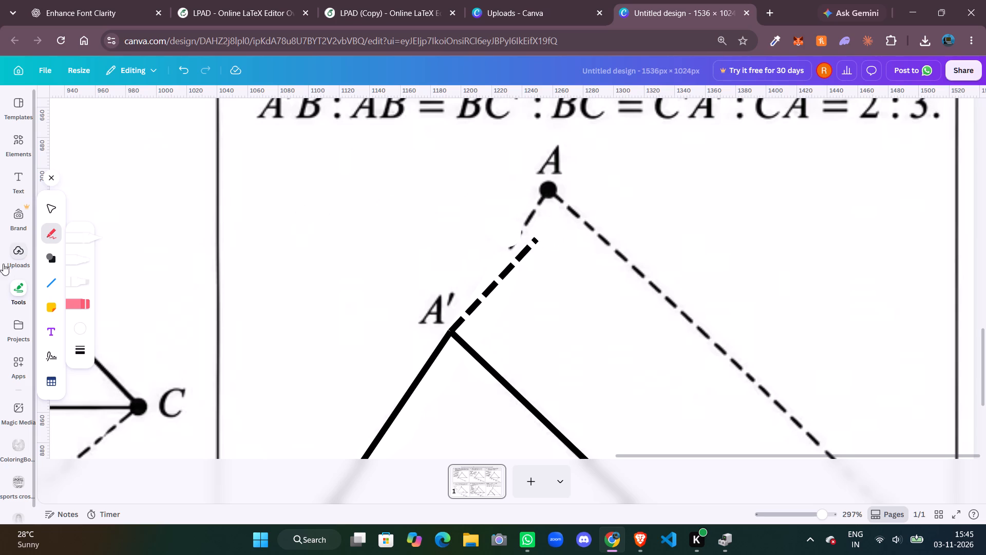
pyautogui.click(53, 228)
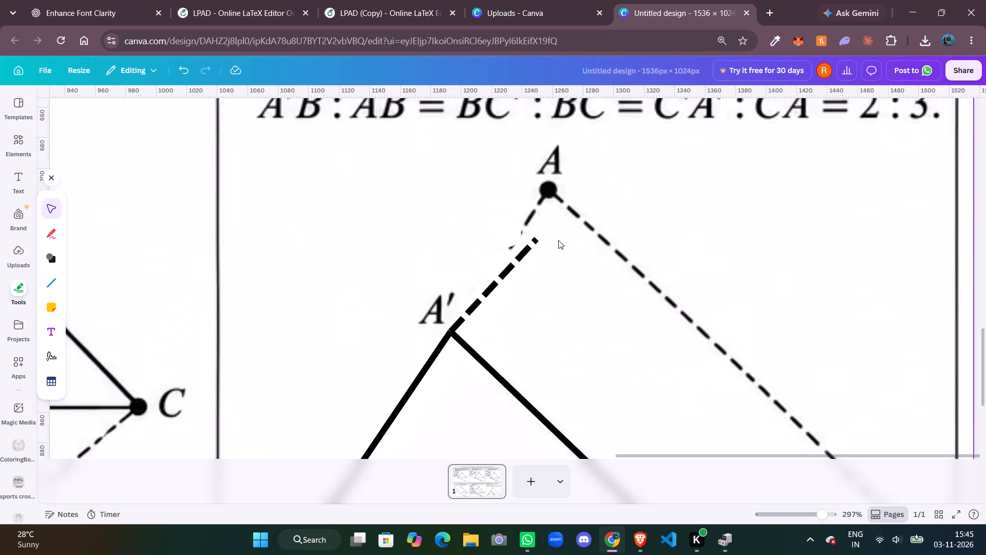
# Swing the dashed line's free end well clear of A and paint over the remaining old dashes below A in white.
pyautogui.click(534, 245)
pyautogui.moveTo(536, 242); pyautogui.dragTo(592, 317)
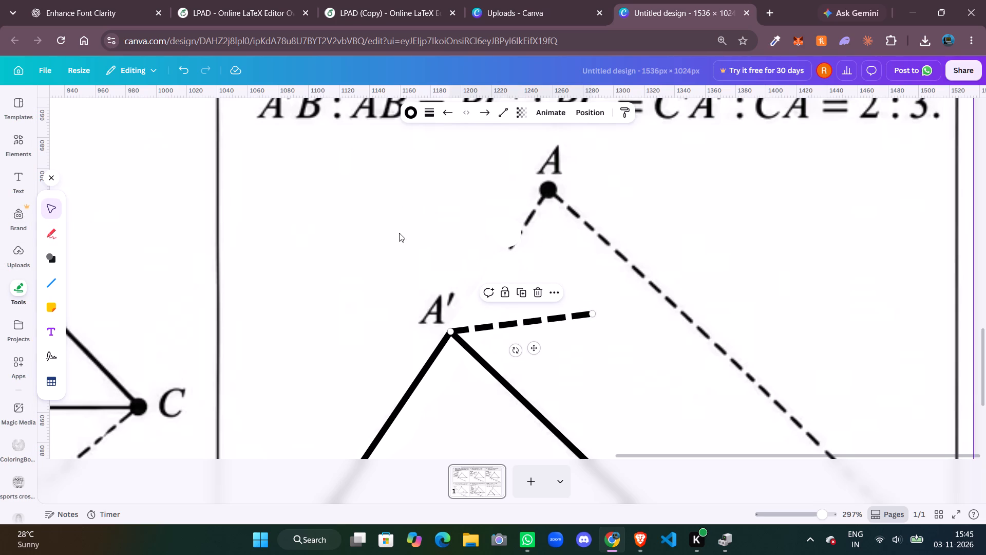
pyautogui.click(50, 237)
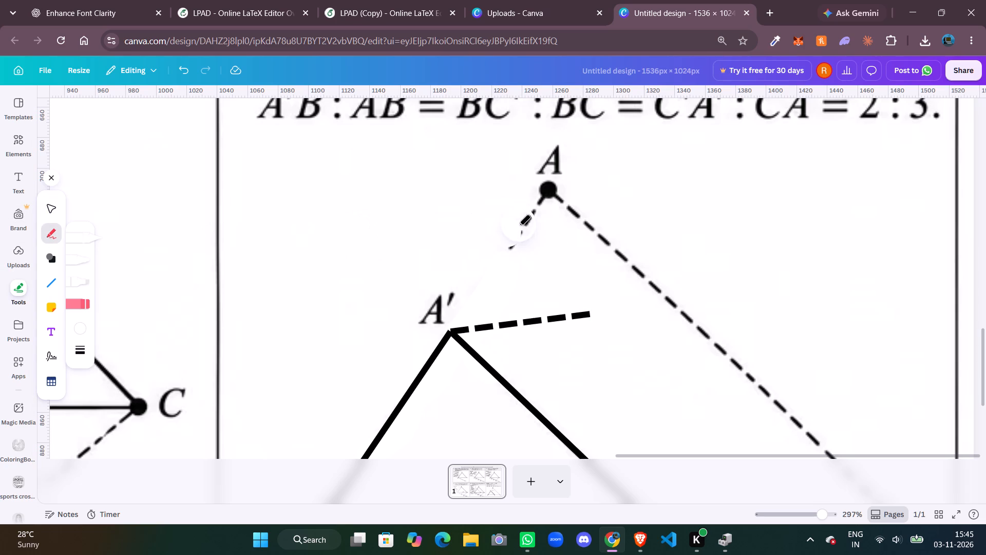
pyautogui.moveTo(519, 227); pyautogui.dragTo(537, 216)
pyautogui.moveTo(537, 216); pyautogui.dragTo(532, 215)
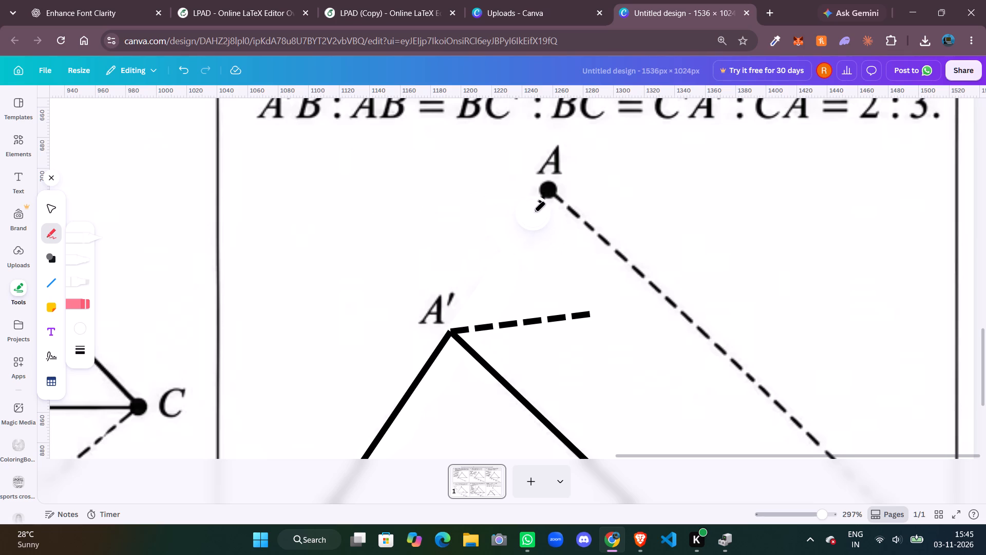
pyautogui.click(533, 213)
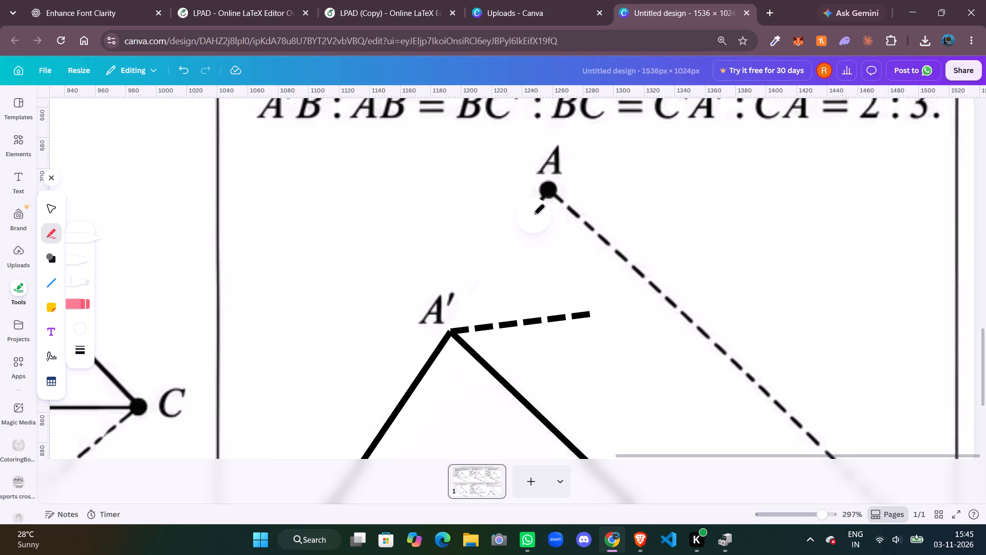
pyautogui.click(535, 212)
pyautogui.click(49, 228)
pyautogui.click(52, 178)
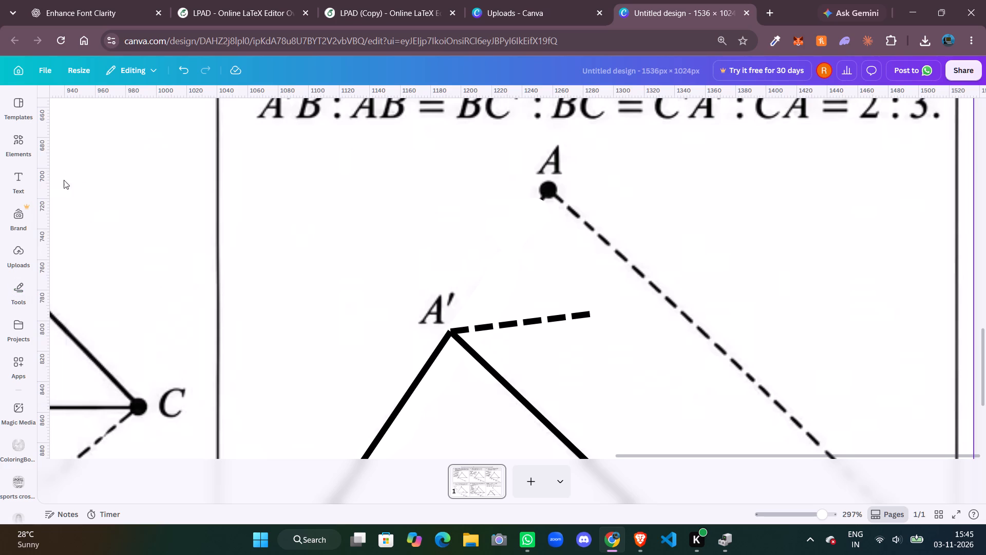
# Move the dashed line's free end back to A, at about X 1260 px, Y 716 px, and bring the line to the front.
pyautogui.click(556, 319)
pyautogui.moveTo(591, 313); pyautogui.dragTo(554, 202)
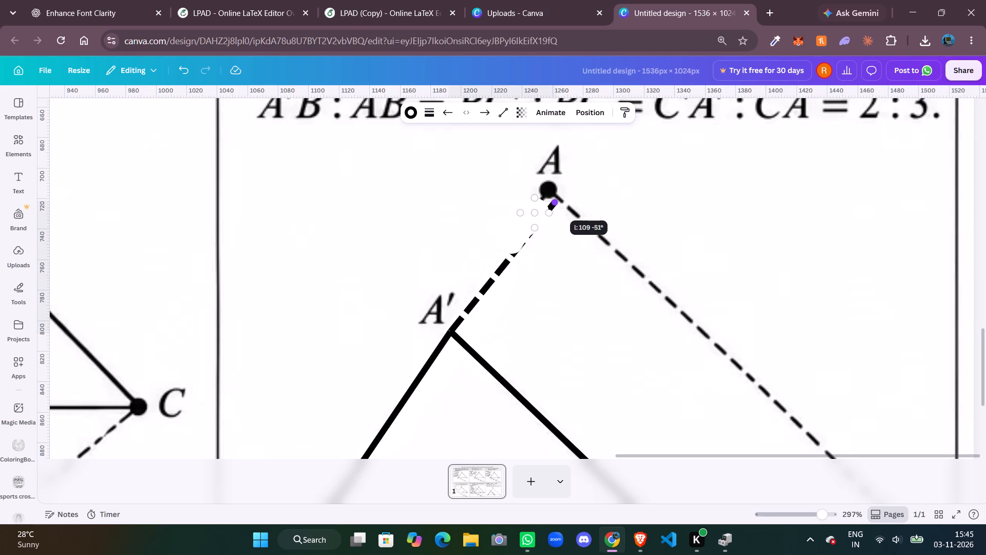
pyautogui.moveTo(554, 202); pyautogui.dragTo(549, 188)
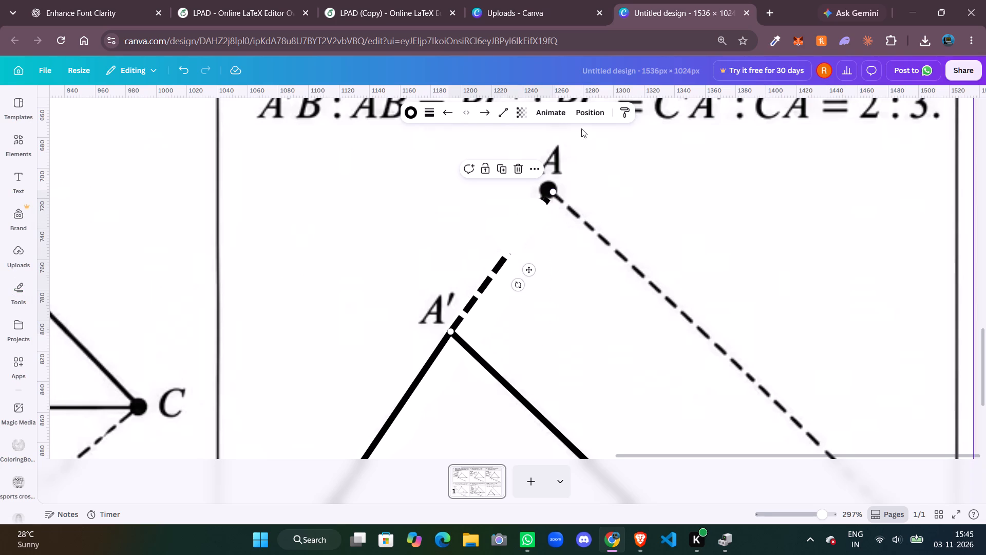
pyautogui.click(591, 109)
pyautogui.click(84, 181)
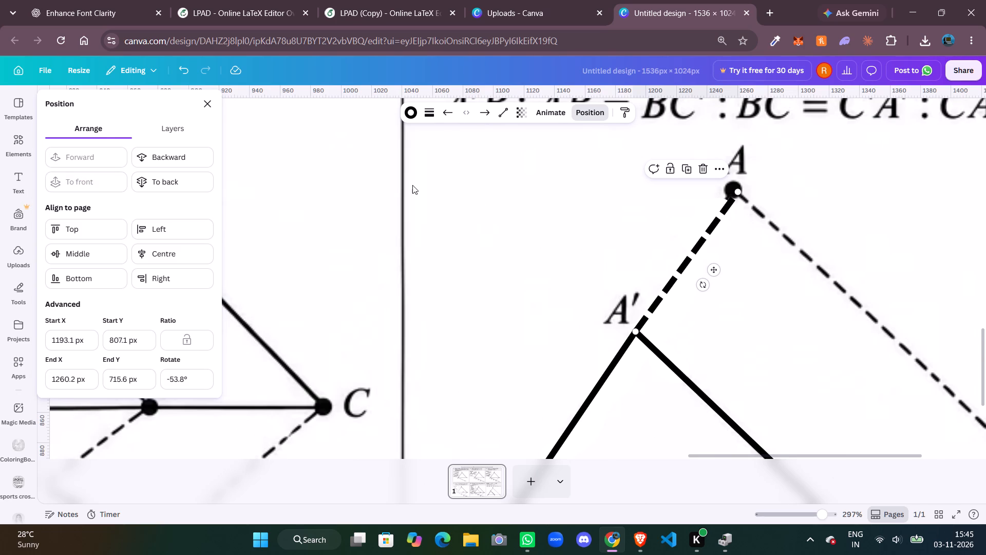
# Align the dashed line's upper end with the centre of dot A, at about X 1256 px, Y 716 px.
pyautogui.click(793, 230)
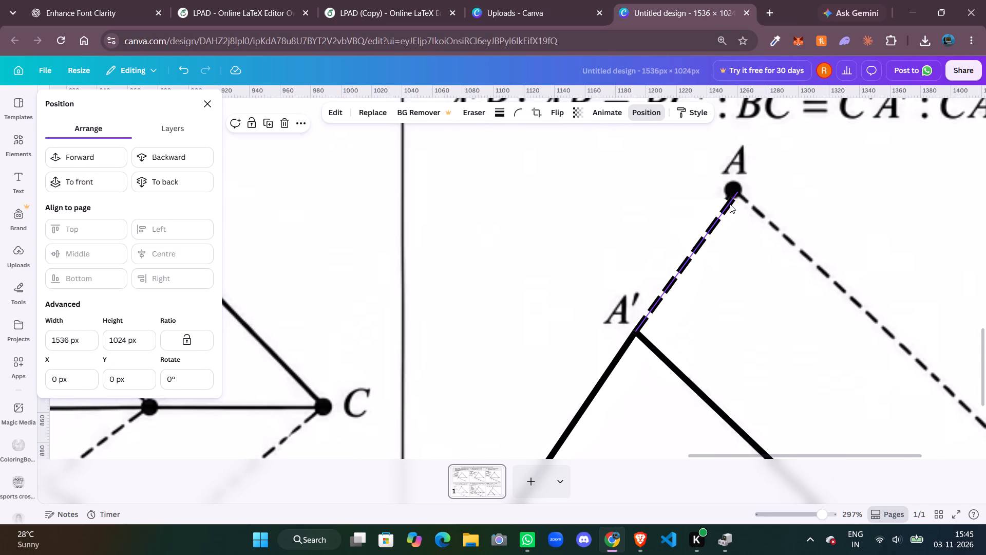
pyautogui.click(729, 204)
pyautogui.moveTo(737, 193); pyautogui.dragTo(731, 192)
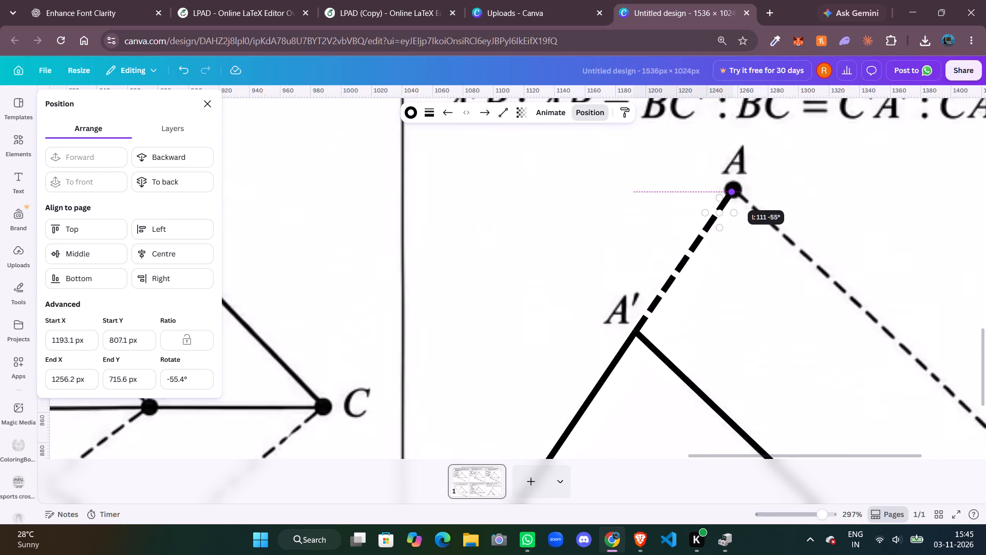
pyautogui.moveTo(731, 192); pyautogui.dragTo(732, 192)
pyautogui.click(802, 198)
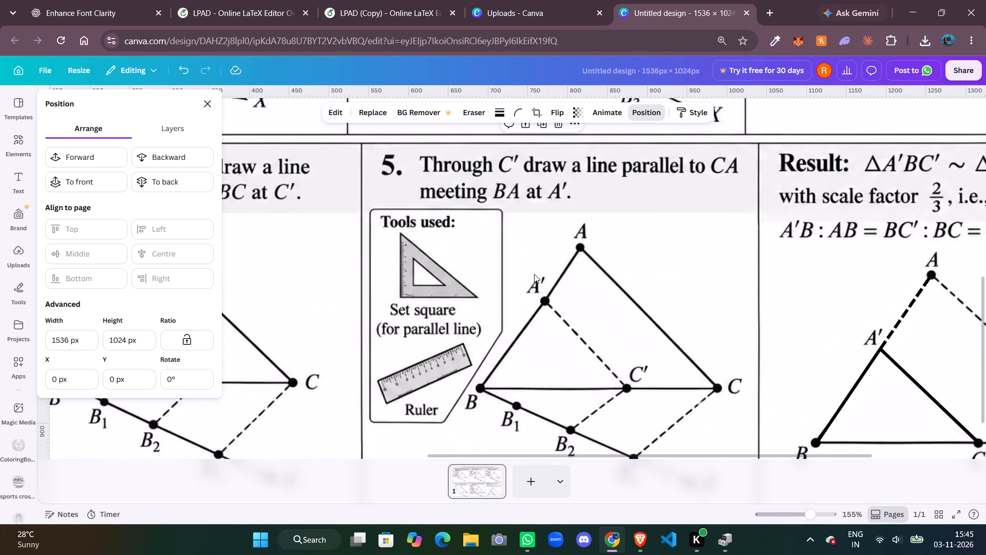
# Draw a black pen dot with weight 9 and transparency 100 on vertex A′ of the Result panel's triangle.
pyautogui.click(213, 100)
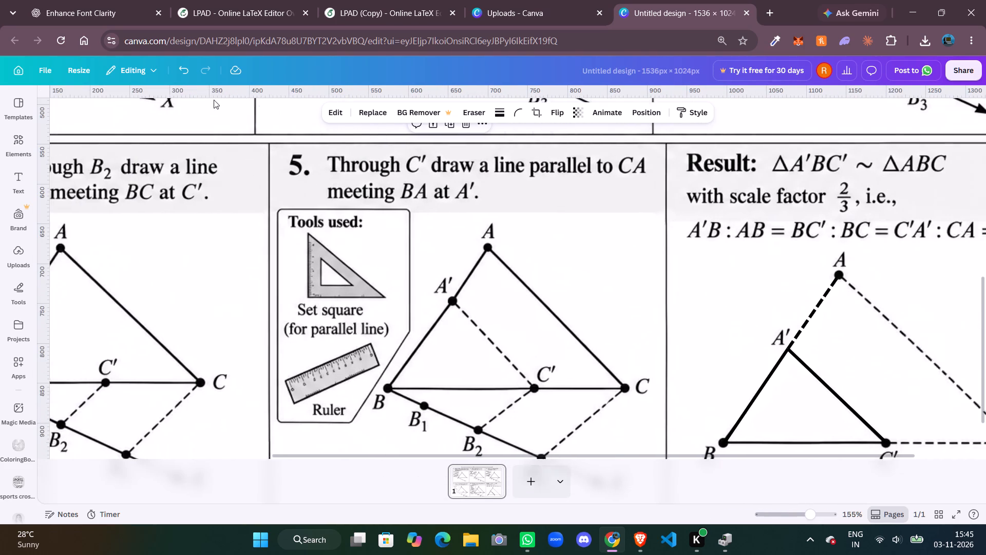
pyautogui.scroll(-1, 377, 262)
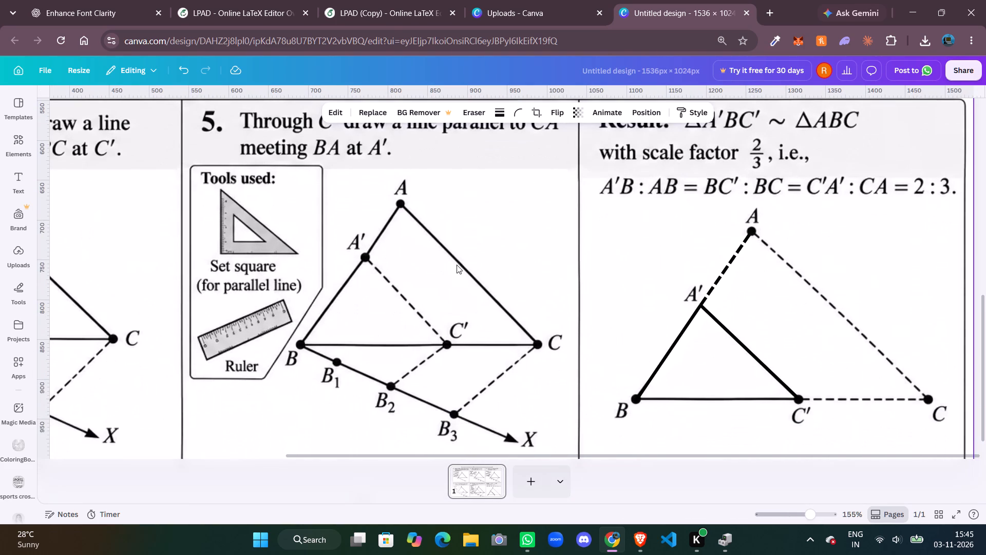
pyautogui.click(16, 287)
pyautogui.click(50, 230)
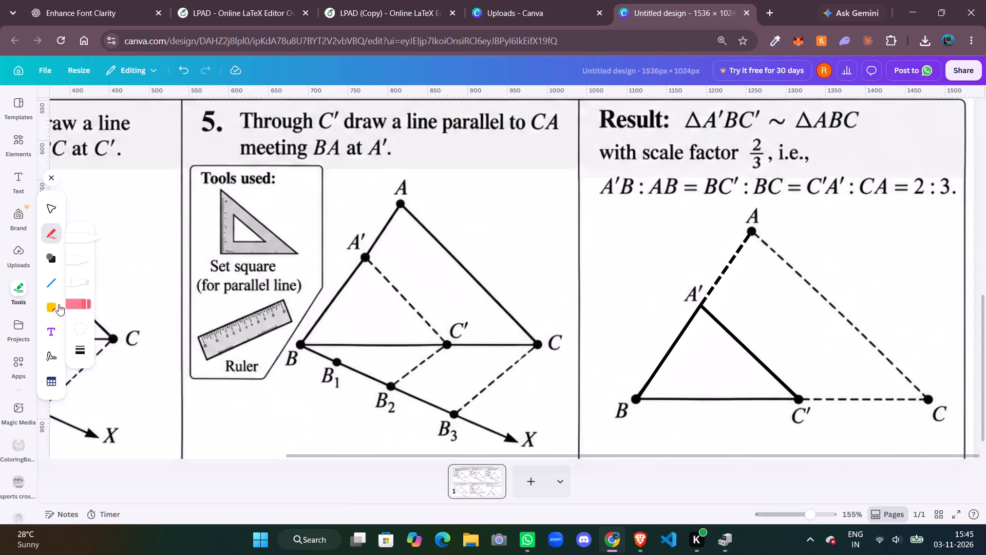
pyautogui.click(73, 327)
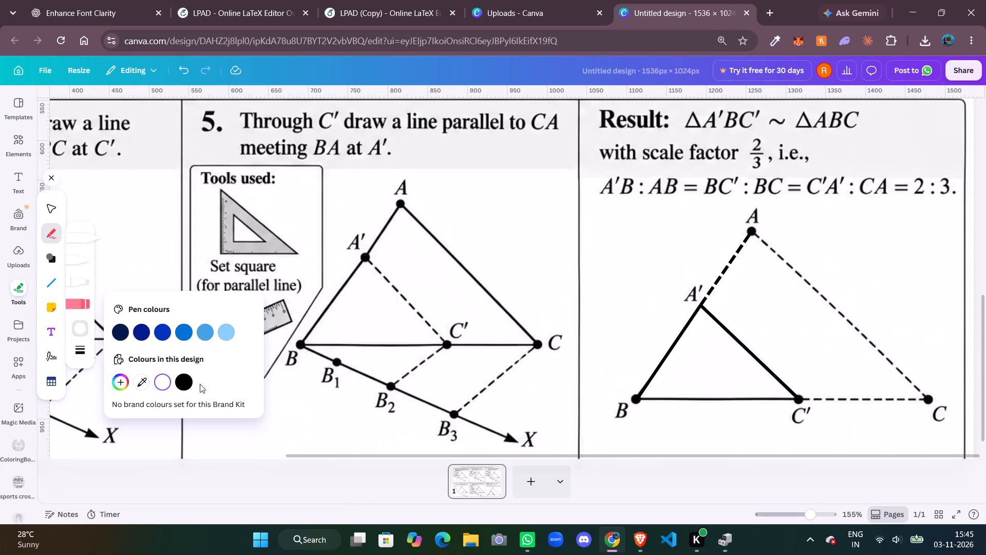
pyautogui.click(173, 382)
pyautogui.click(179, 383)
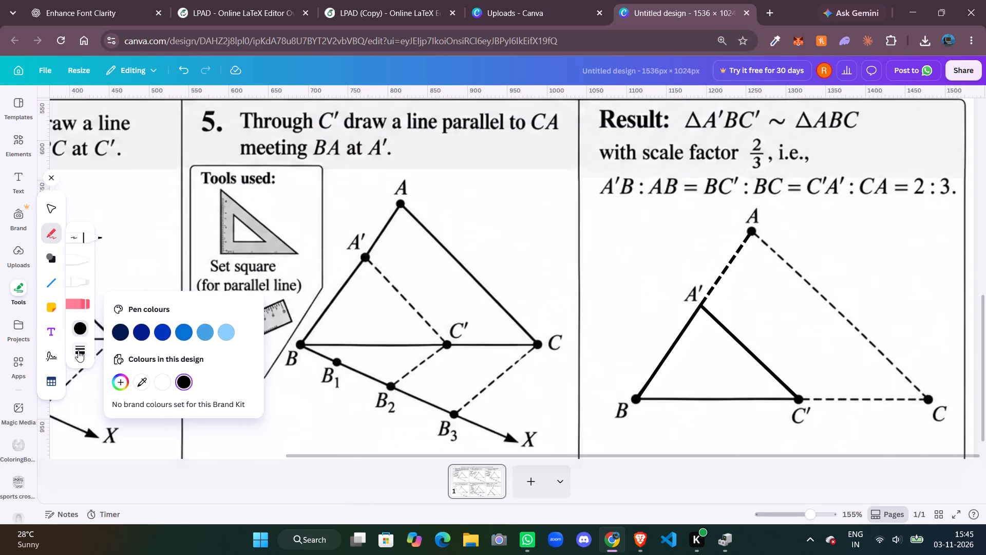
pyautogui.click(71, 256)
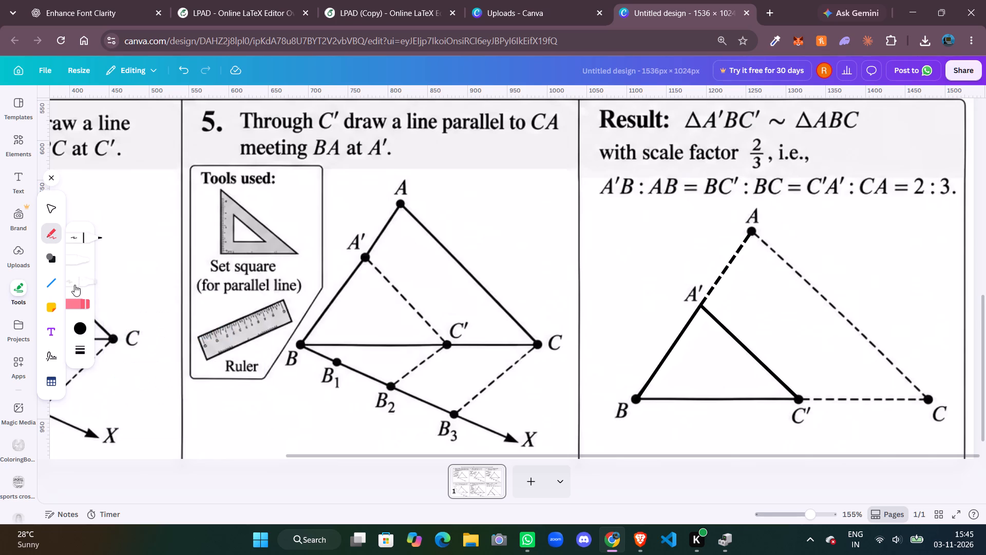
pyautogui.click(70, 259)
pyautogui.hscroll(1, 175, 258)
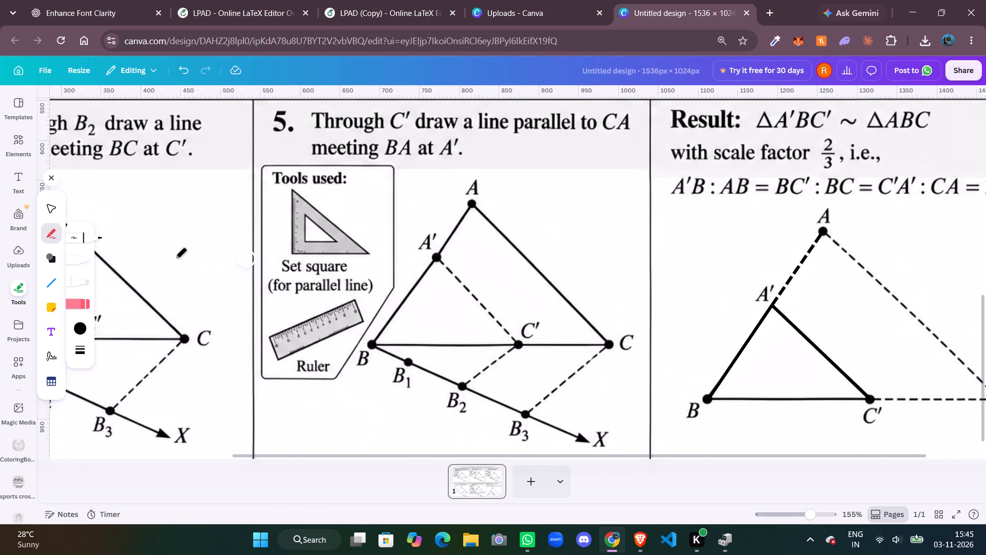
pyautogui.hscroll(1, 175, 258)
pyautogui.click(77, 355)
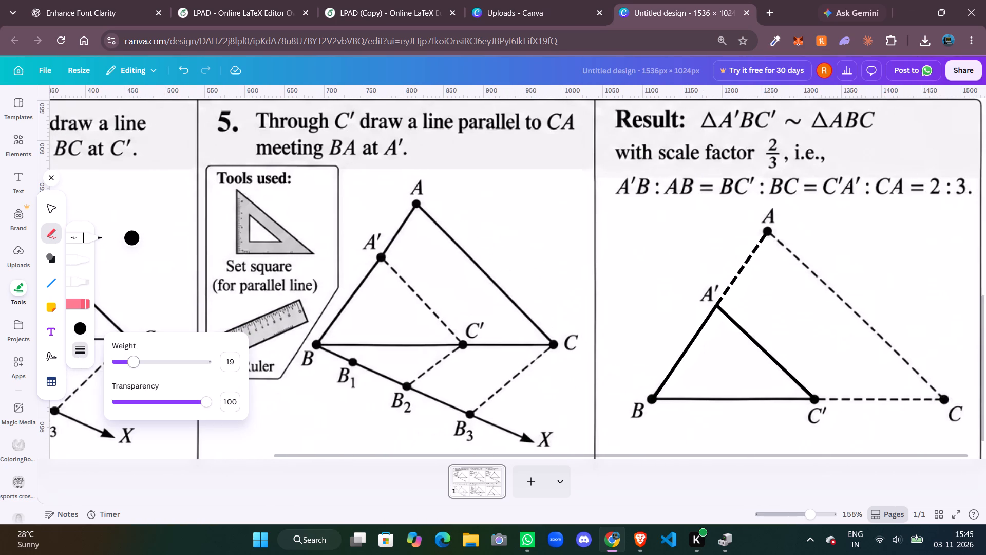
pyautogui.moveTo(134, 363); pyautogui.dragTo(123, 363)
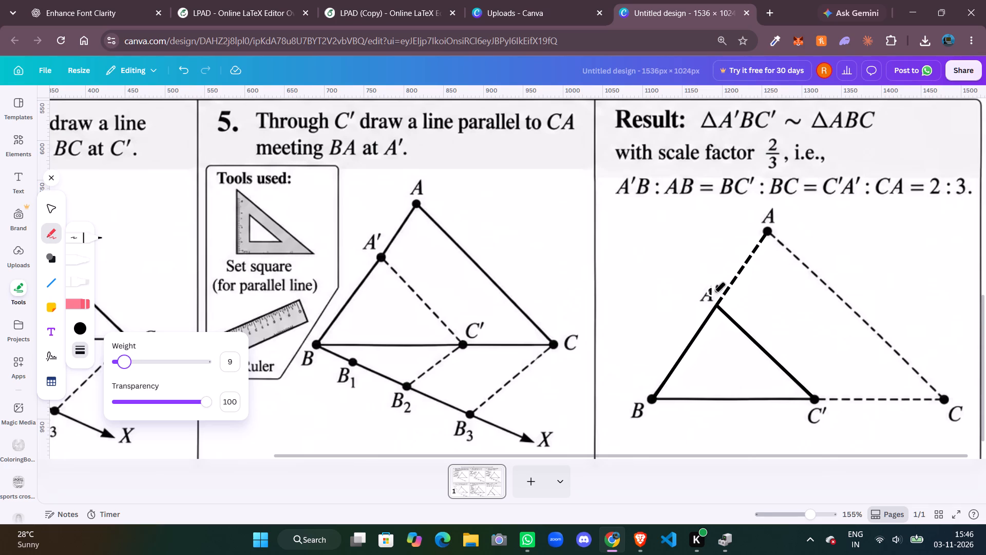
pyautogui.click(717, 306)
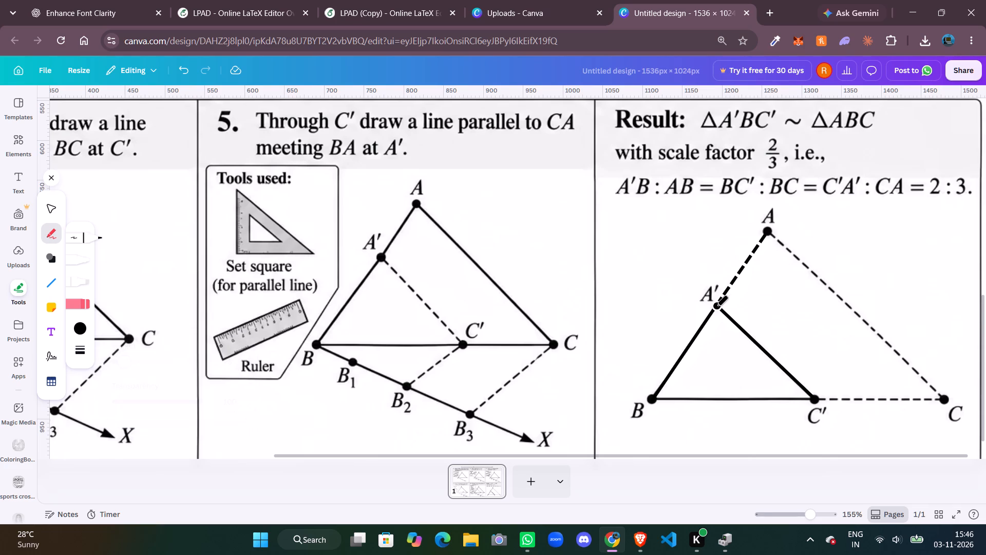
# Fill in the black pen dot on vertex A′ of the Result panel's triangle and put the drawing tools away.
pyautogui.click(718, 305)
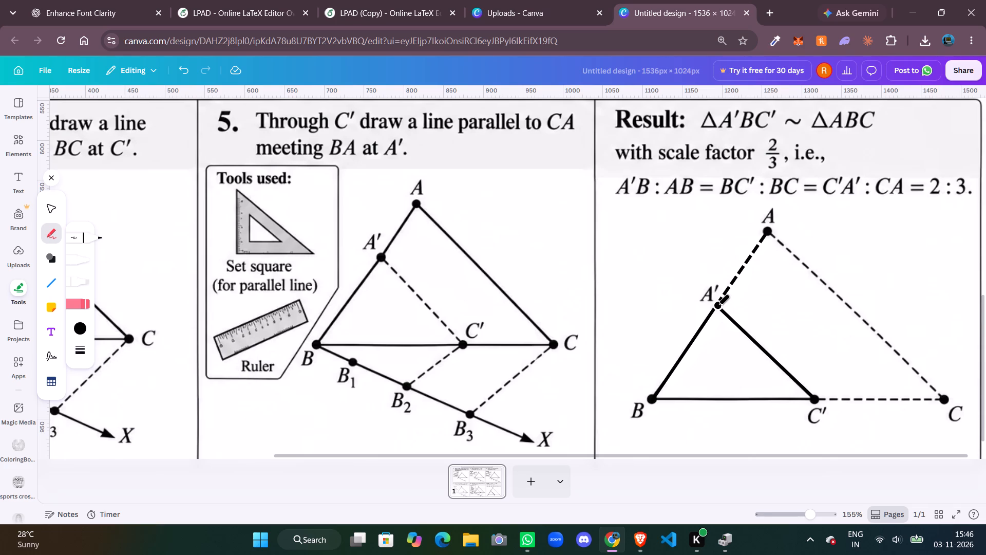
pyautogui.click(717, 306)
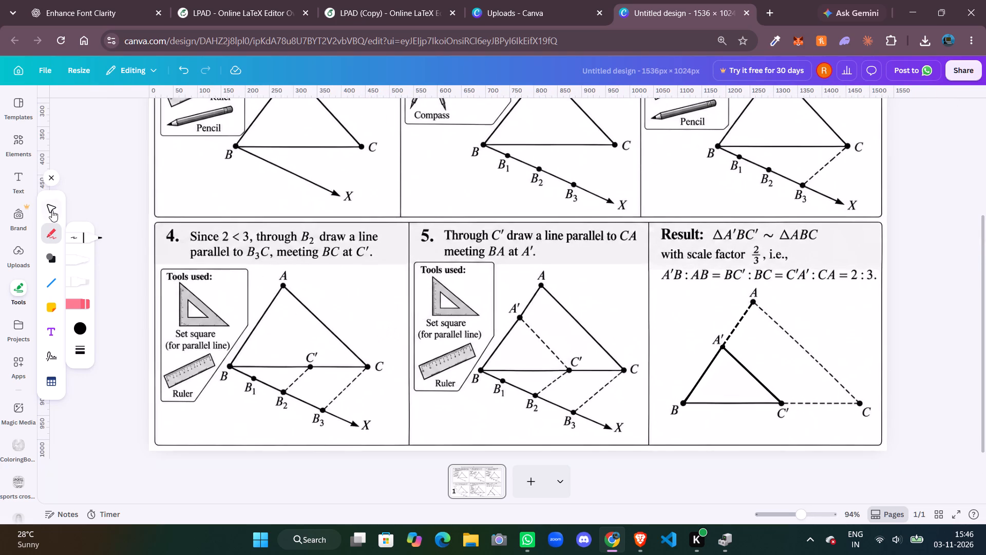
pyautogui.click(49, 176)
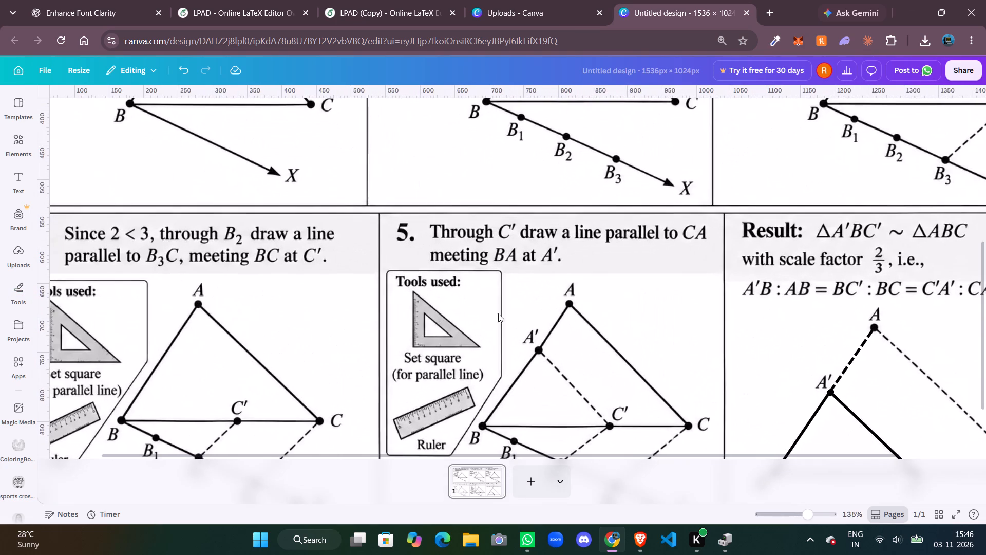
# Duplicate the Result panel's solid A′B line and place the copy over segment A′B of panel 5's triangle.
pyautogui.scroll(-2, 757, 377)
pyautogui.click(797, 349)
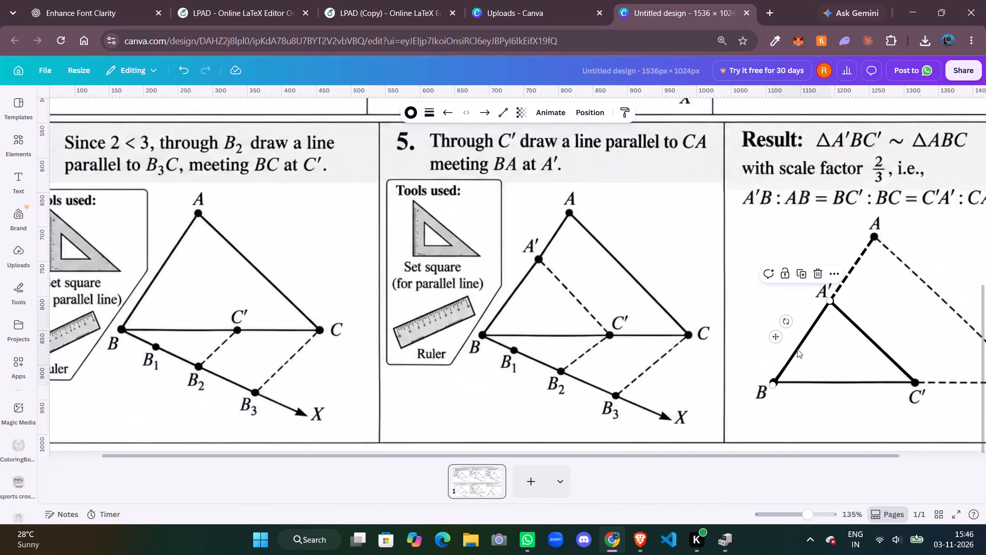
pyautogui.hotkey('ctrl', 'c')
pyautogui.hotkey('ctrl', 'v')
pyautogui.click(816, 350)
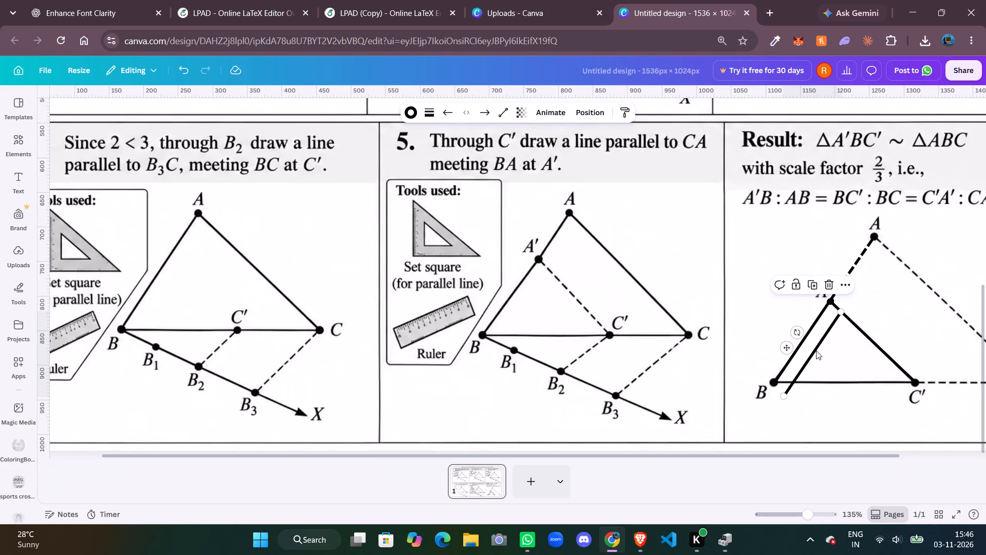
pyautogui.moveTo(817, 352); pyautogui.dragTo(519, 290)
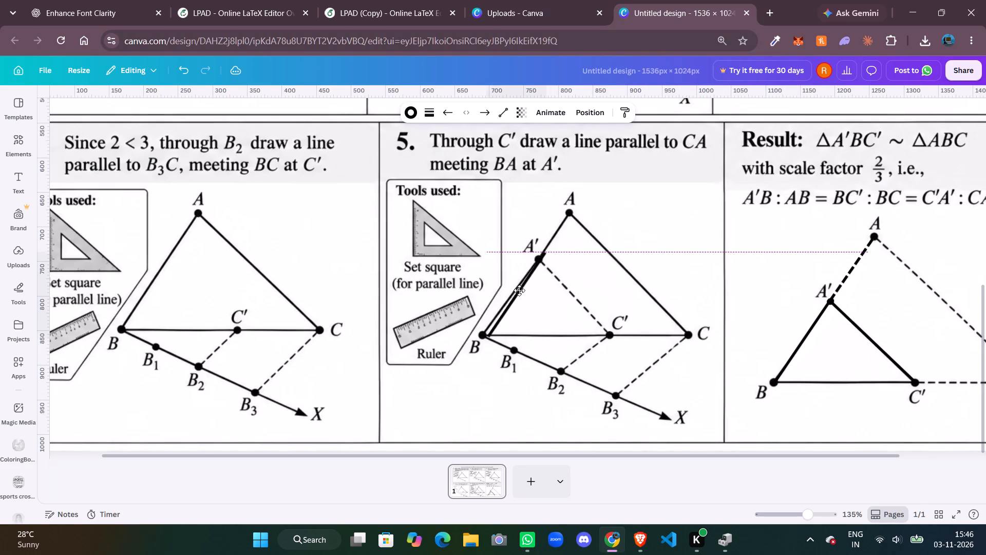
pyautogui.moveTo(519, 290); pyautogui.dragTo(518, 292)
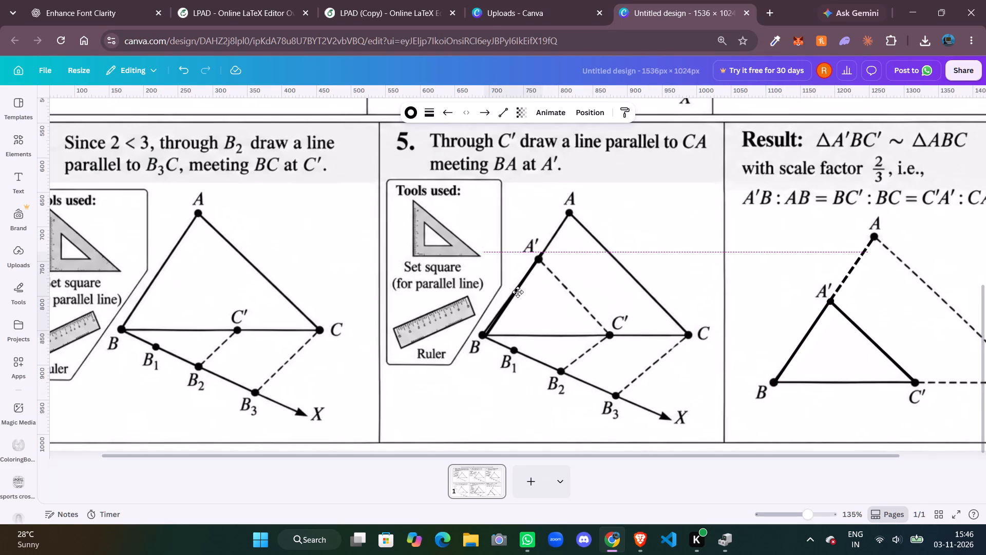
pyautogui.moveTo(518, 292); pyautogui.dragTo(517, 292)
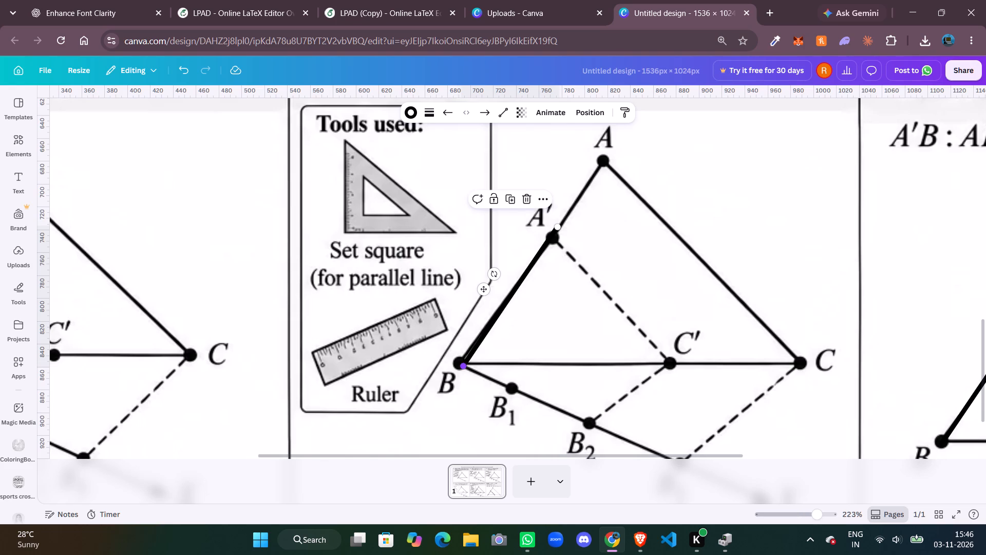
# Fit the copied line's ends to points B and A in panel 5, about 213 px long at 126°.
pyautogui.moveTo(464, 363); pyautogui.dragTo(464, 357)
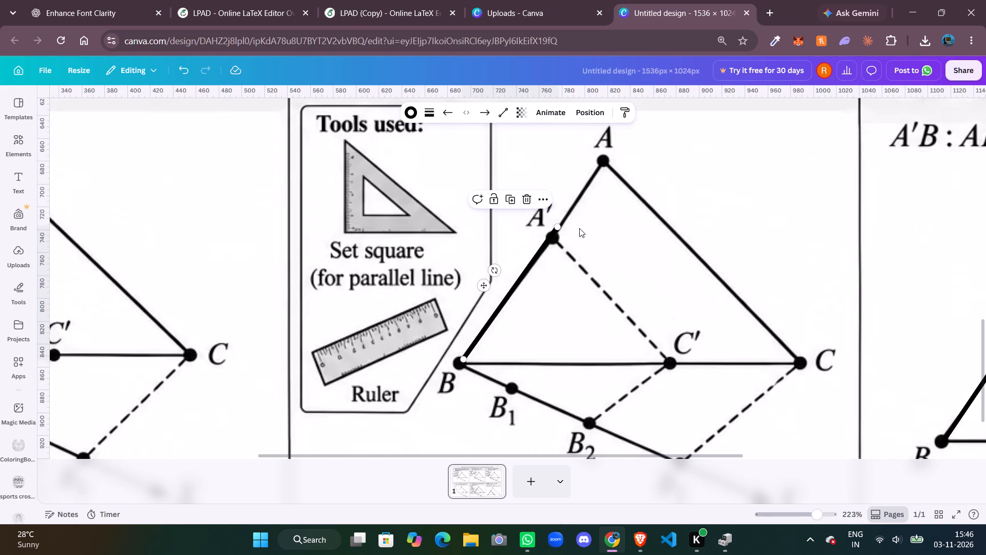
pyautogui.moveTo(559, 229); pyautogui.dragTo(606, 164)
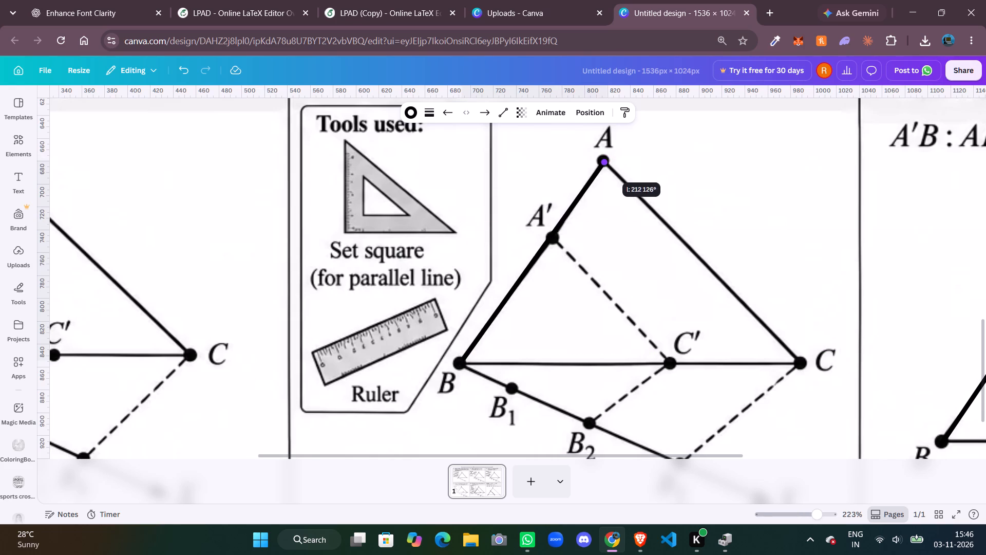
pyautogui.moveTo(606, 164); pyautogui.dragTo(609, 163)
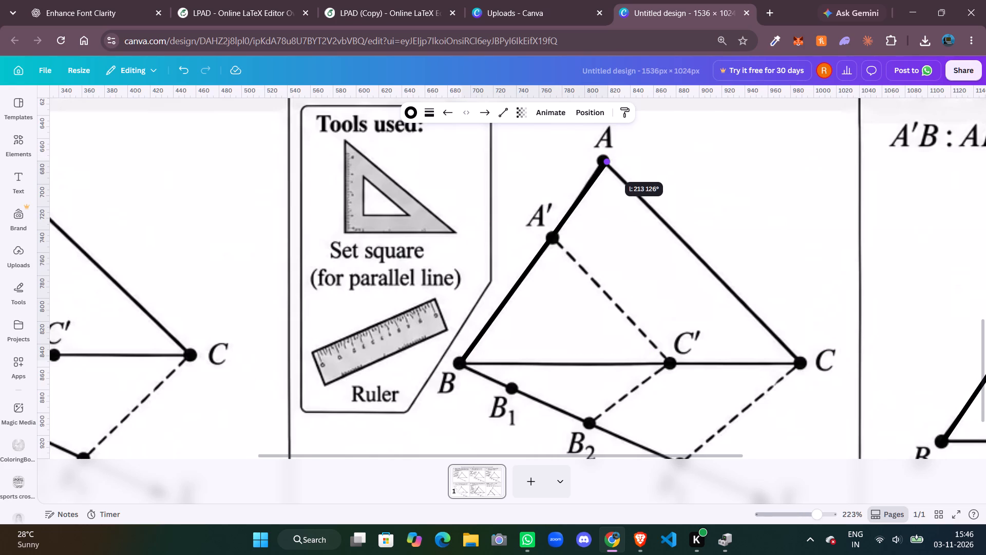
pyautogui.click(658, 163)
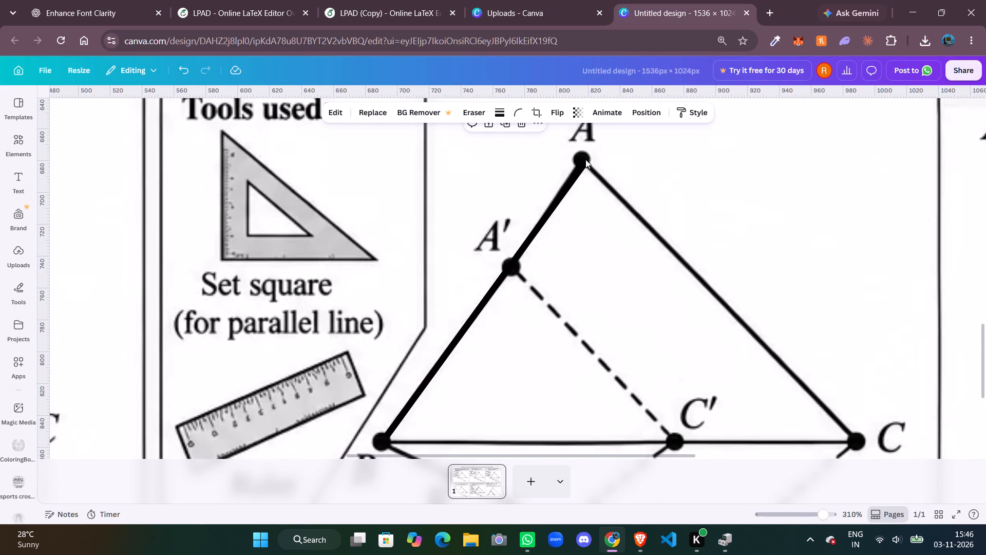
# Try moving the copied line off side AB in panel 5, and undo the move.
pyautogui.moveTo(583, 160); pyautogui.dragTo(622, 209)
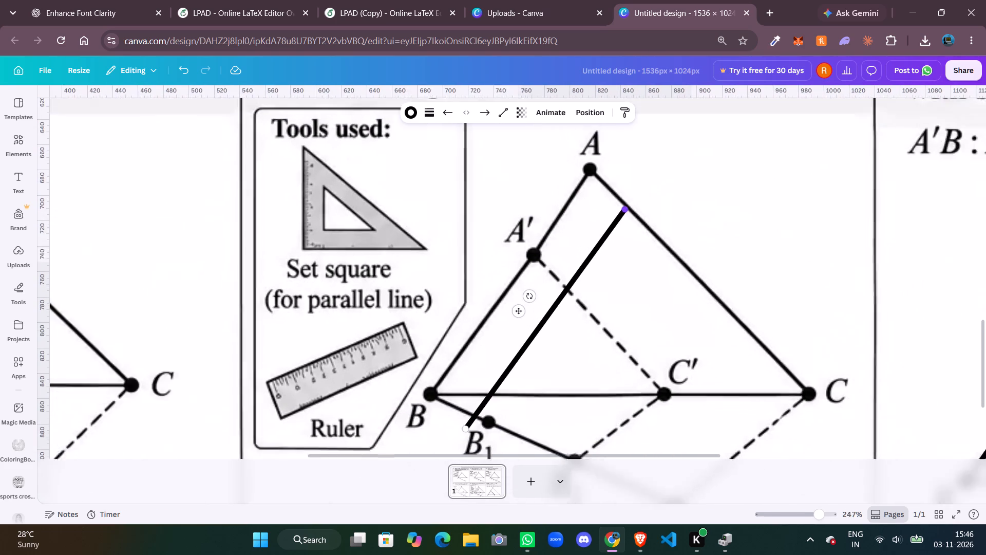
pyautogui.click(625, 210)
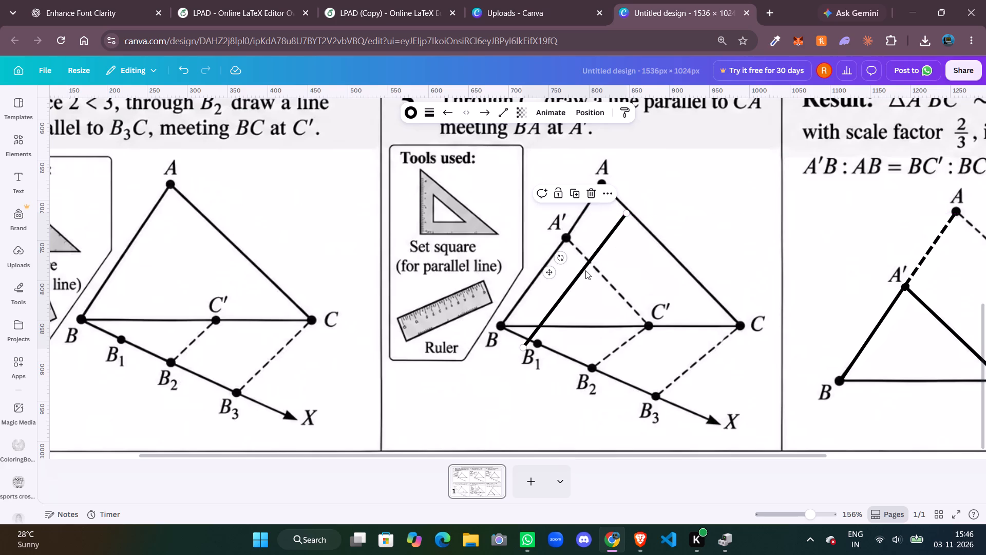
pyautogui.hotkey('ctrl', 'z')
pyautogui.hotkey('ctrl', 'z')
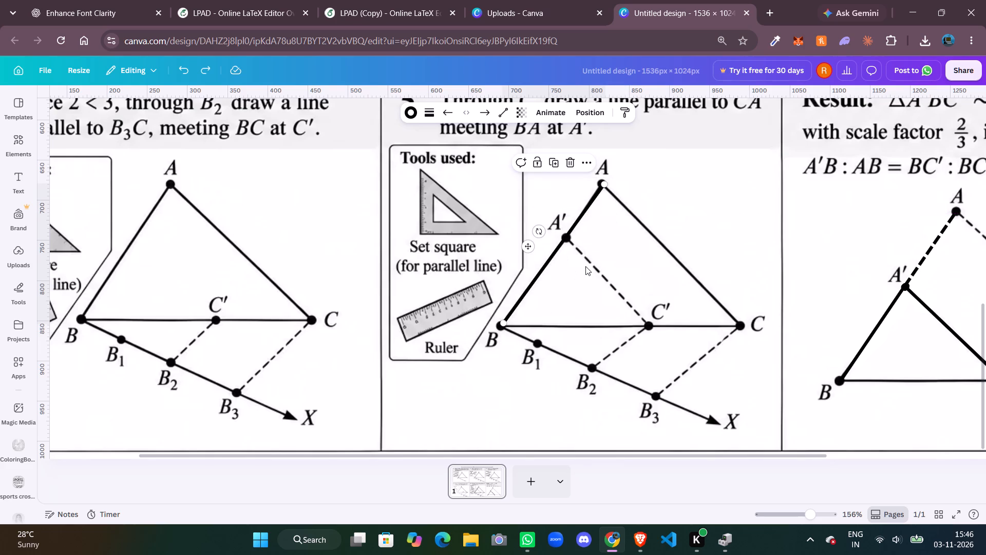
# Move the copied solid line clear of side AB, into the interior of panel 5's triangle.
pyautogui.click(550, 288)
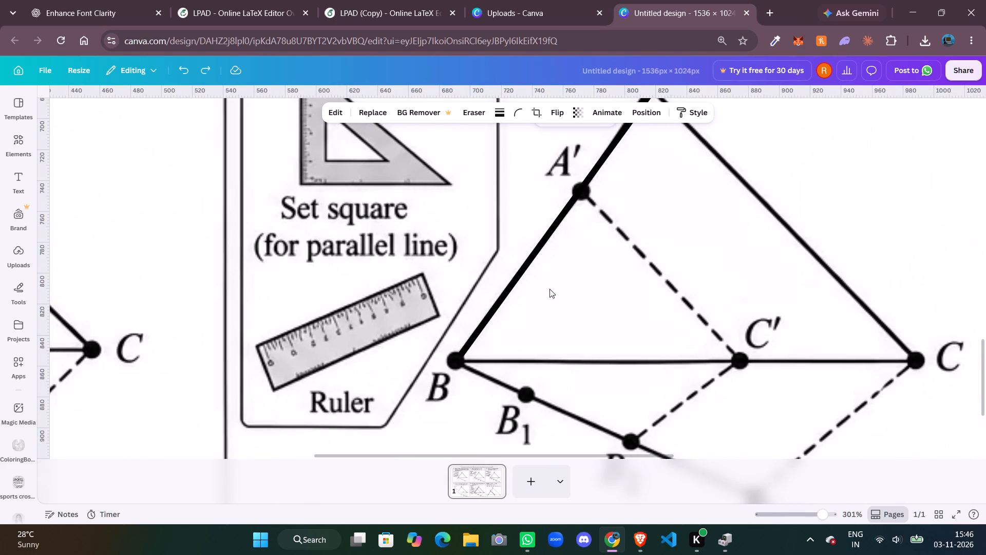
pyautogui.click(606, 172)
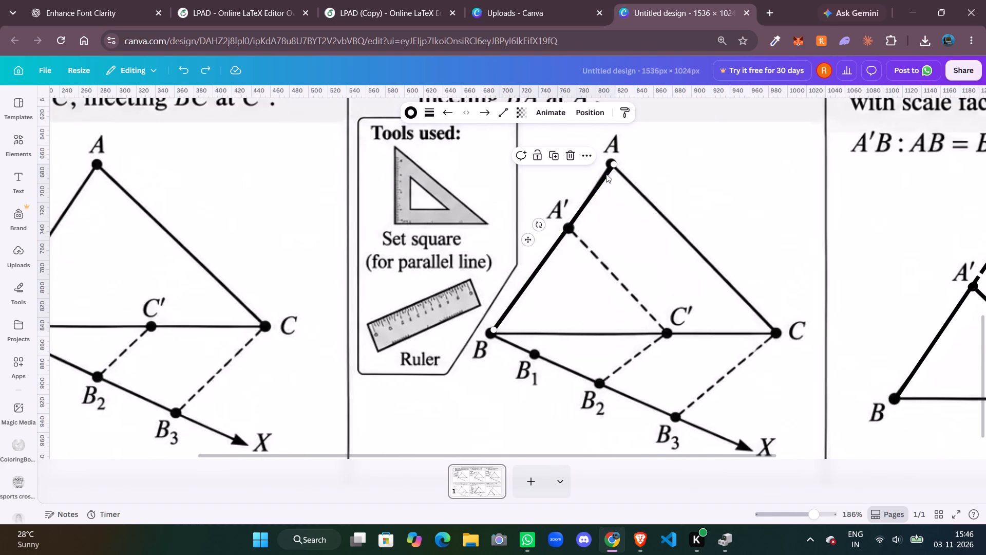
pyautogui.click(661, 168)
pyautogui.click(600, 182)
pyautogui.moveTo(565, 227); pyautogui.dragTo(630, 255)
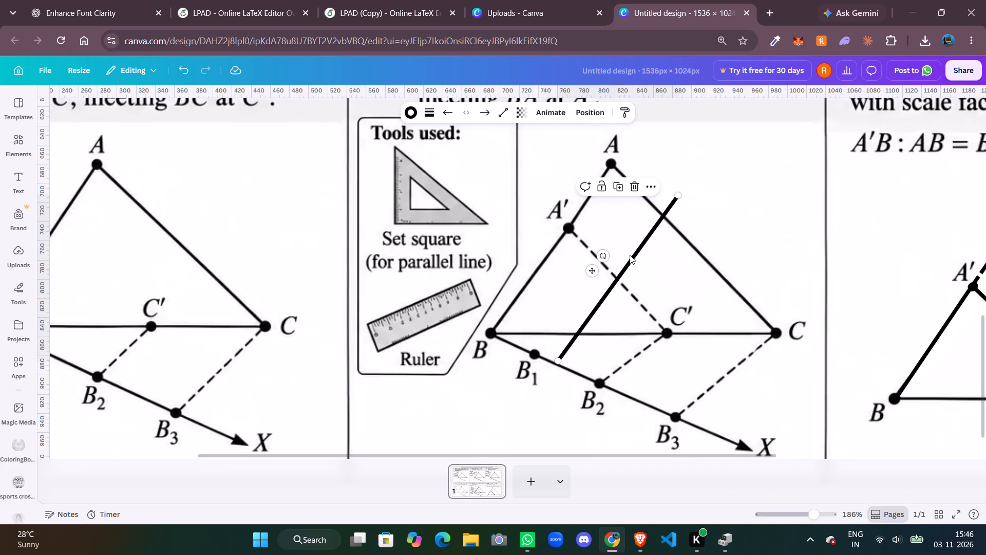
# Activate the drawing pen and set its colour to white.
pyautogui.click(17, 287)
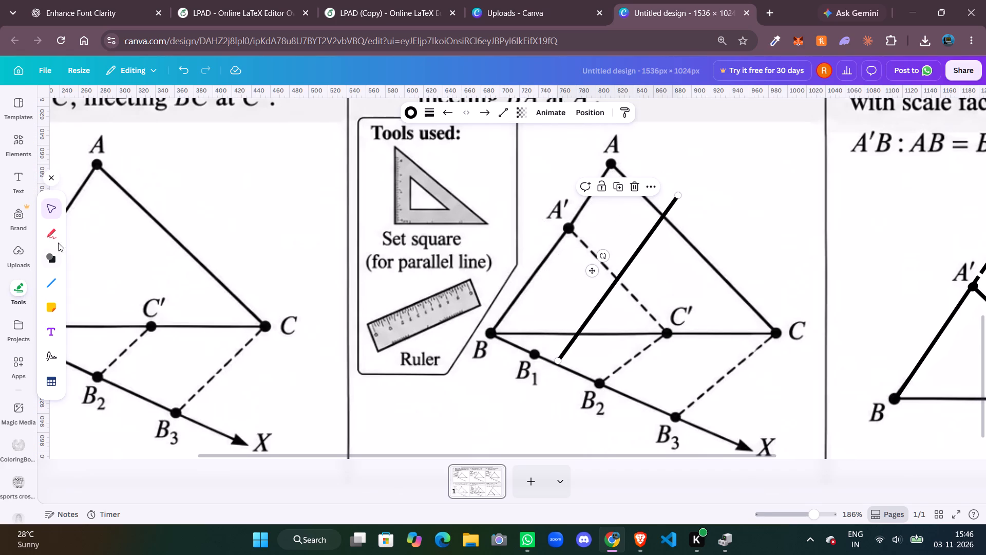
pyautogui.click(53, 232)
pyautogui.click(74, 323)
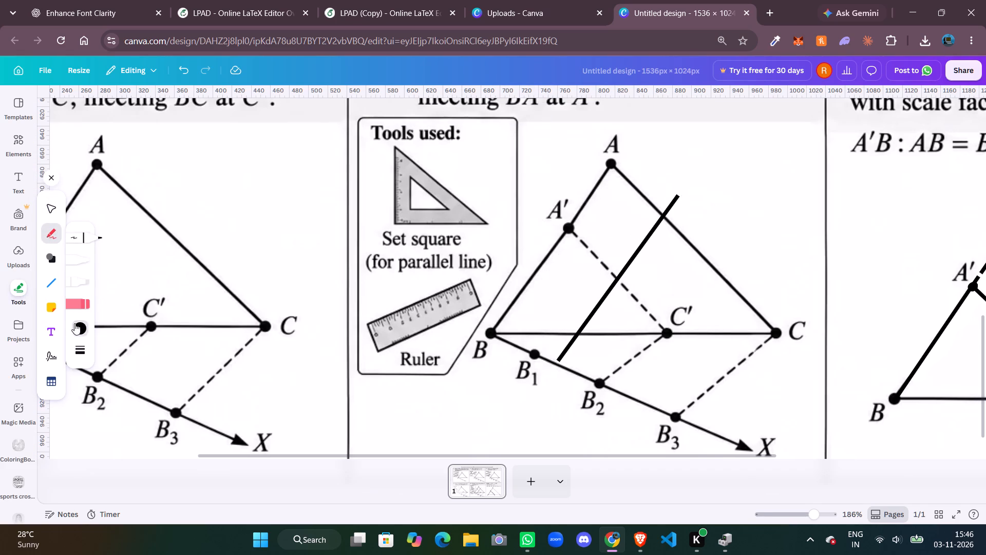
pyautogui.click(162, 381)
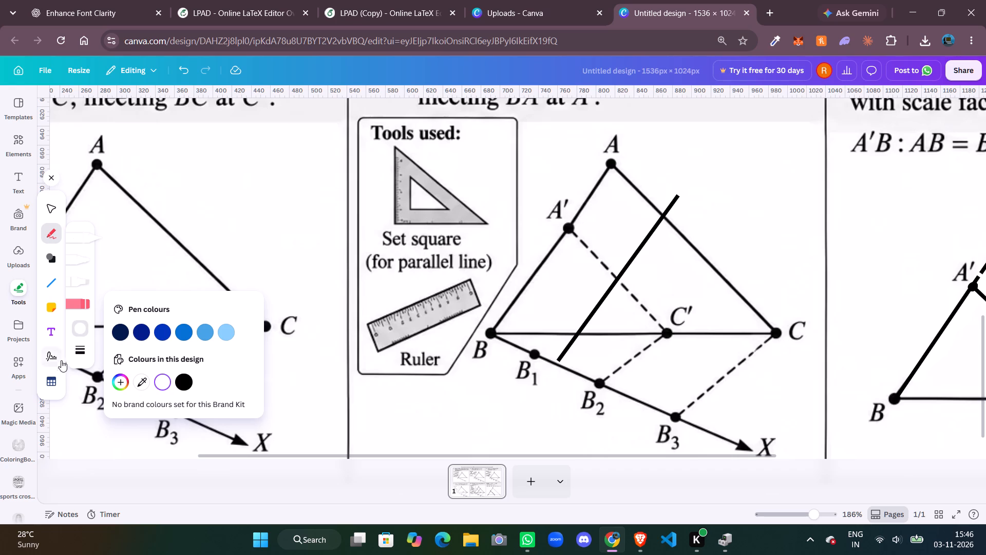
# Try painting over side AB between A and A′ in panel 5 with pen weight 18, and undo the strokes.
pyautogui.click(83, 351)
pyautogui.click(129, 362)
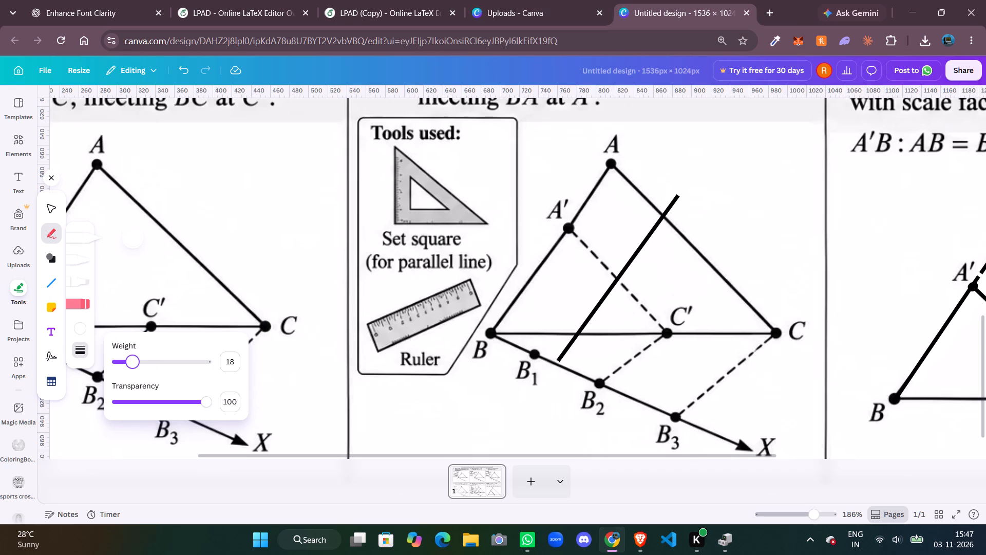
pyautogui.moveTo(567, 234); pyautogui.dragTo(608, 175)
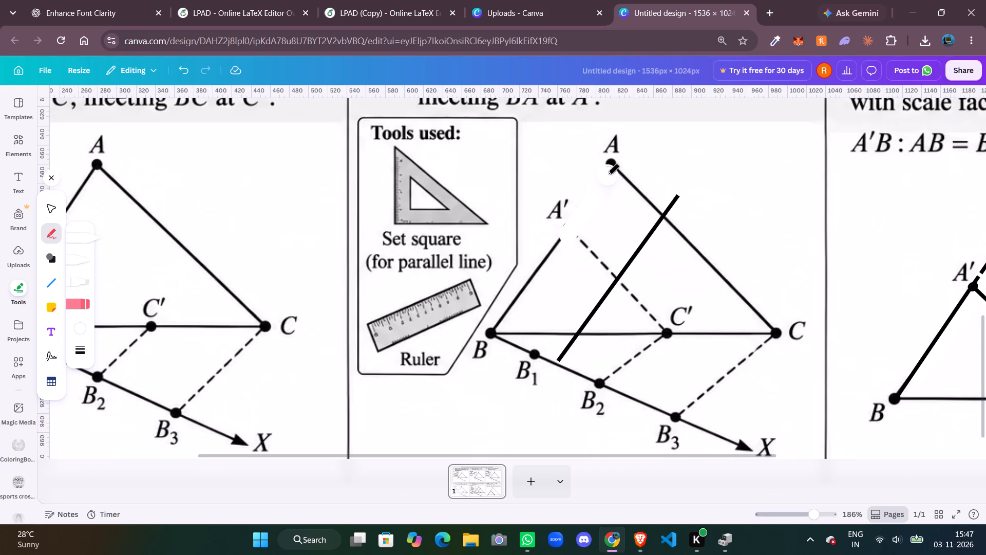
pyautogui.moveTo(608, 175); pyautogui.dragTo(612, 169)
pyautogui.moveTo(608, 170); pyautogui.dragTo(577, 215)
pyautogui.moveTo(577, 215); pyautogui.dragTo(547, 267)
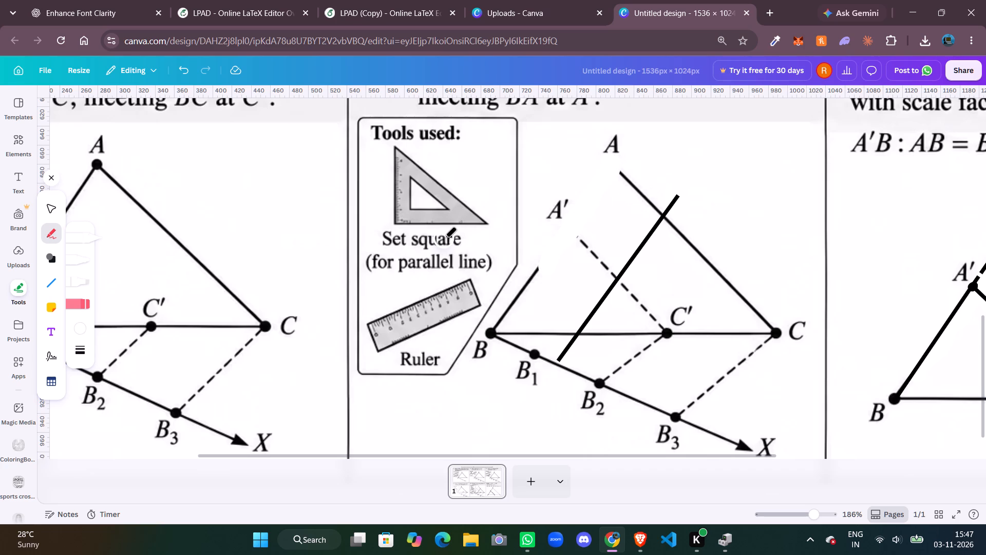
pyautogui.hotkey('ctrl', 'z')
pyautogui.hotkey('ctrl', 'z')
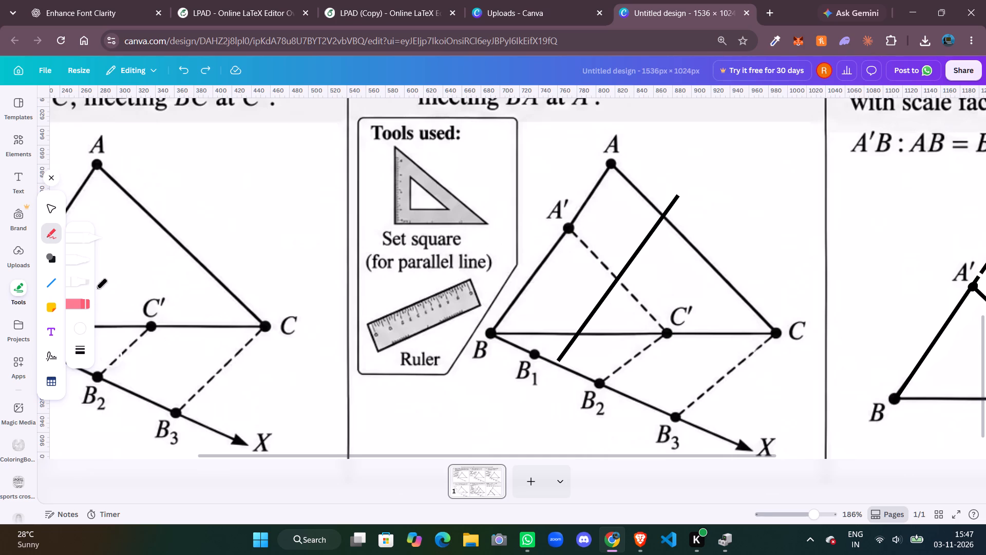
# Set the pen weight to 8 and paint white over the A′ dot and side AB around and above it in panel 5.
pyautogui.click(76, 348)
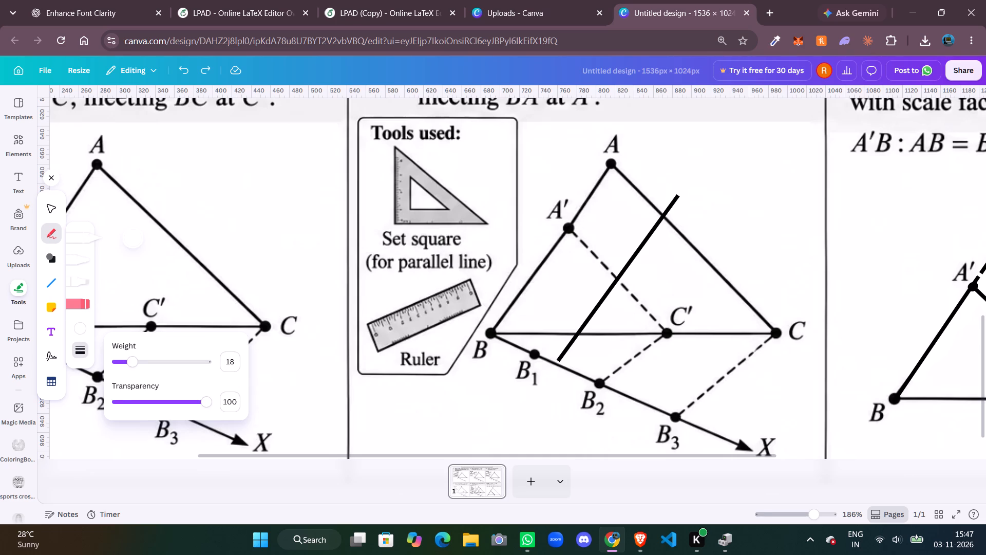
pyautogui.click(125, 365)
pyautogui.click(561, 232)
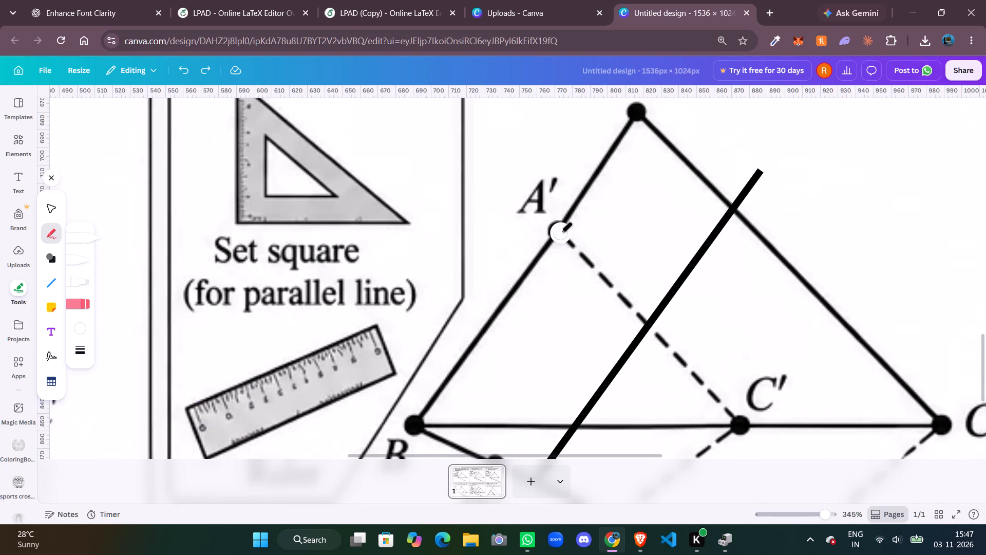
pyautogui.click(560, 232)
pyautogui.moveTo(557, 233); pyautogui.dragTo(568, 209)
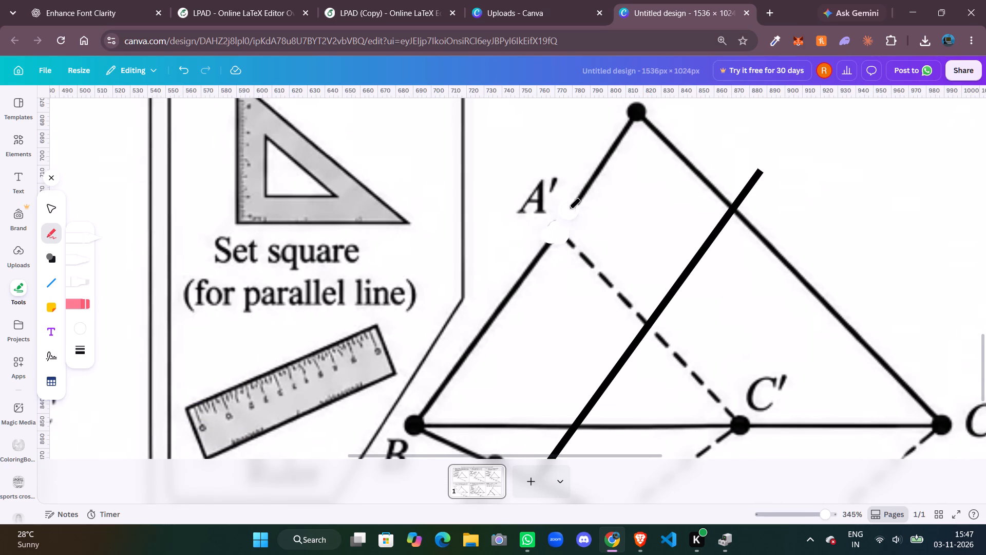
pyautogui.moveTo(568, 209); pyautogui.dragTo(616, 144)
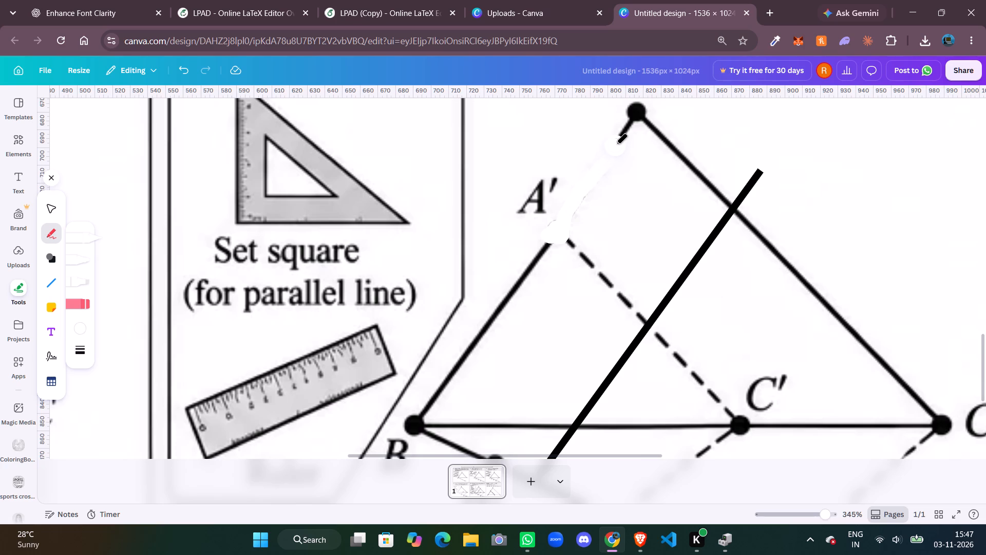
pyautogui.moveTo(616, 144); pyautogui.dragTo(616, 143)
pyautogui.moveTo(554, 232); pyautogui.dragTo(590, 222)
pyautogui.moveTo(590, 195); pyautogui.dragTo(606, 161)
pyautogui.moveTo(558, 214); pyautogui.dragTo(547, 236)
pyautogui.moveTo(549, 237); pyautogui.dragTo(536, 258)
pyautogui.moveTo(543, 245); pyautogui.dragTo(536, 258)
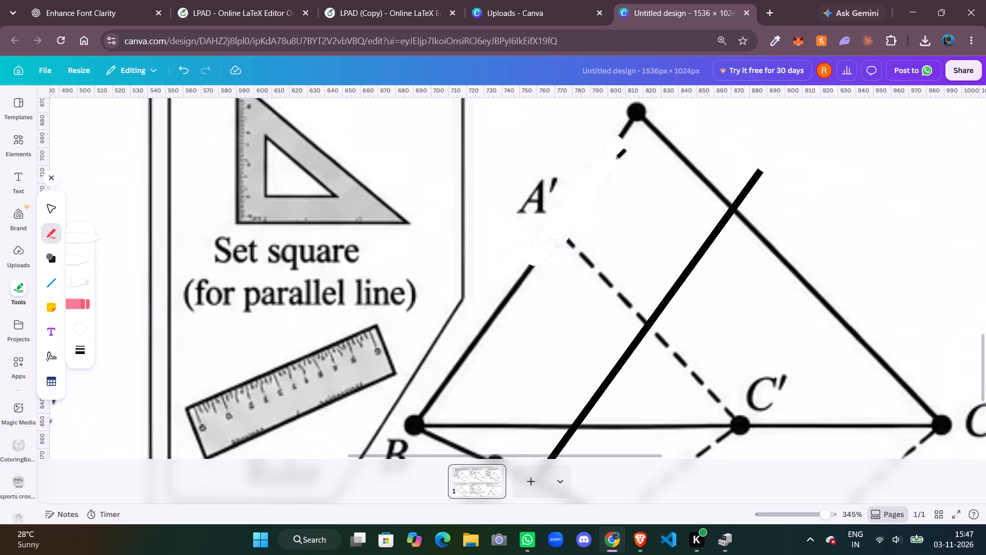
pyautogui.click(625, 133)
pyautogui.click(619, 144)
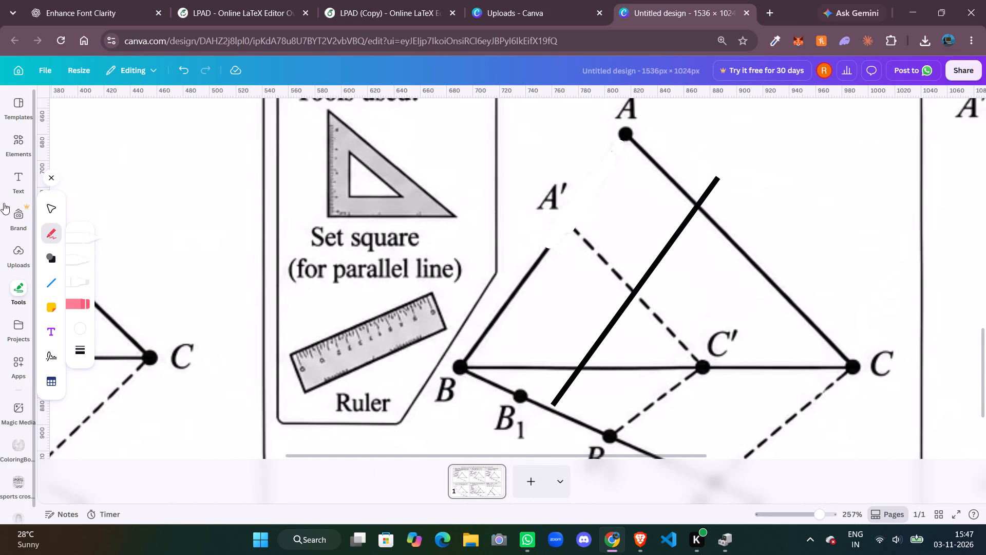
# Leave drawing mode, move the copied solid line onto side AB in panel 5, and bring it to the front.
pyautogui.click(53, 174)
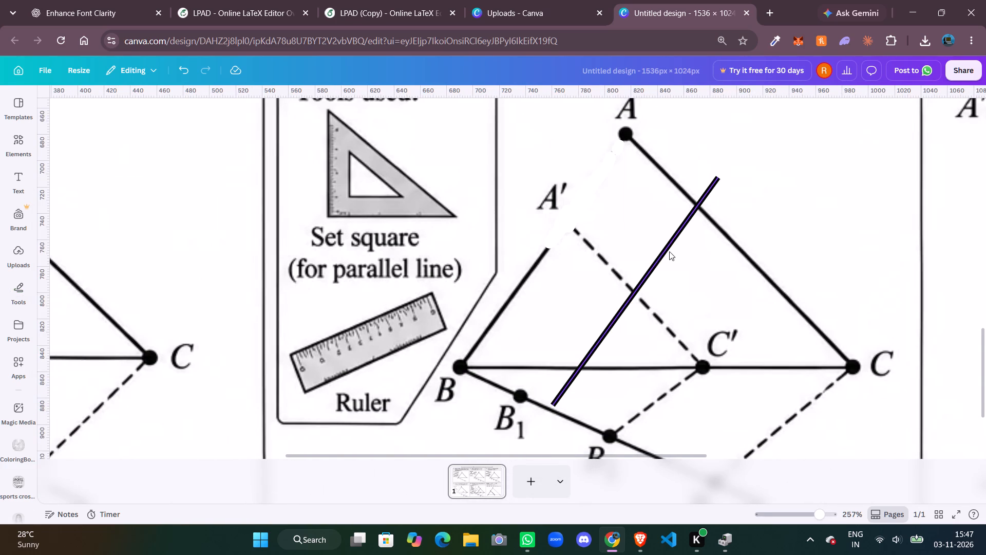
pyautogui.click(667, 251)
pyautogui.moveTo(667, 251); pyautogui.dragTo(580, 216)
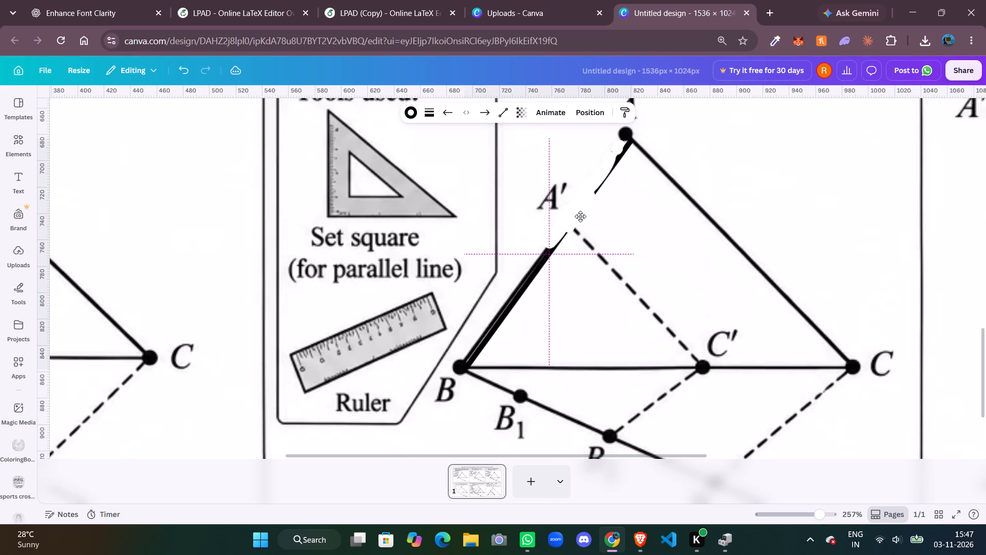
pyautogui.moveTo(580, 216); pyautogui.dragTo(576, 213)
pyautogui.click(582, 108)
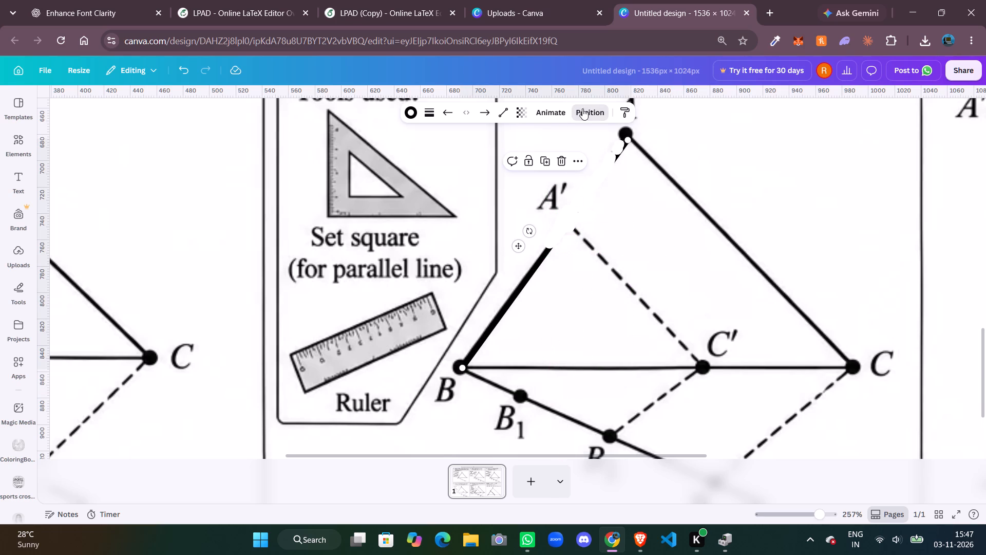
pyautogui.click(92, 172)
pyautogui.click(416, 228)
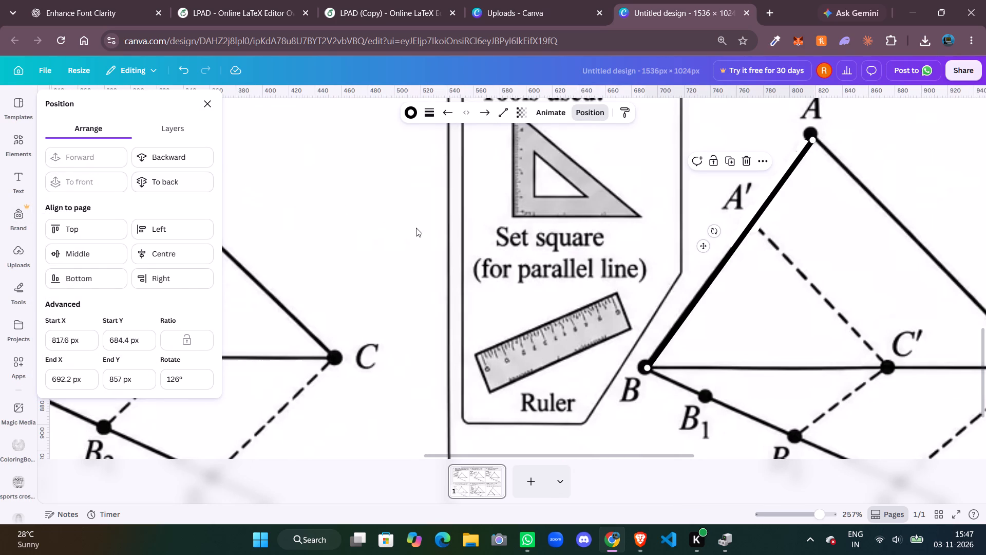
pyautogui.hscroll(-2, 685, 170)
pyautogui.scroll(1, 645, 241)
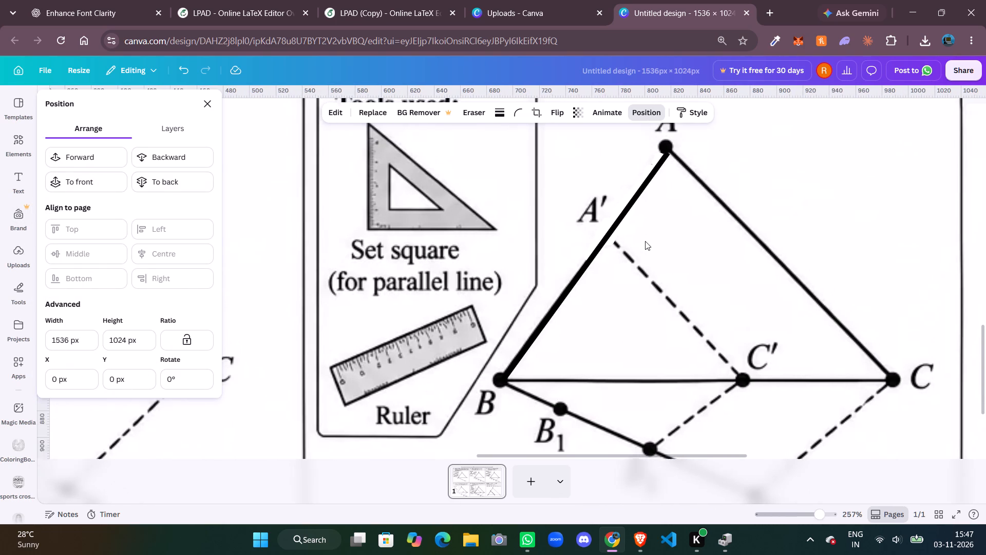
# Nudge the solid line so it lines up with vertices A and B of panel 5's triangle.
pyautogui.moveTo(603, 258); pyautogui.dragTo(596, 258)
pyautogui.moveTo(593, 248); pyautogui.dragTo(597, 252)
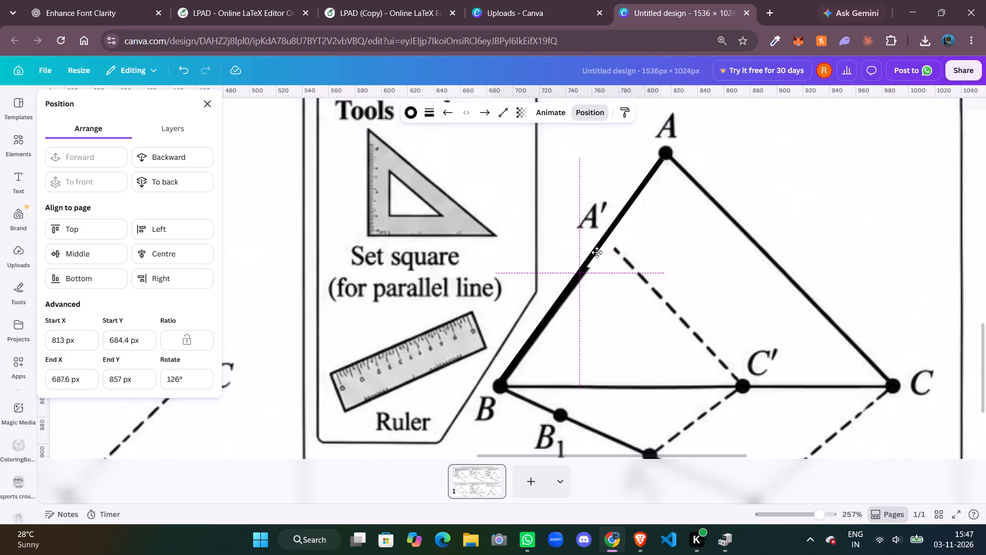
pyautogui.moveTo(597, 252); pyautogui.dragTo(596, 254)
pyautogui.click(746, 138)
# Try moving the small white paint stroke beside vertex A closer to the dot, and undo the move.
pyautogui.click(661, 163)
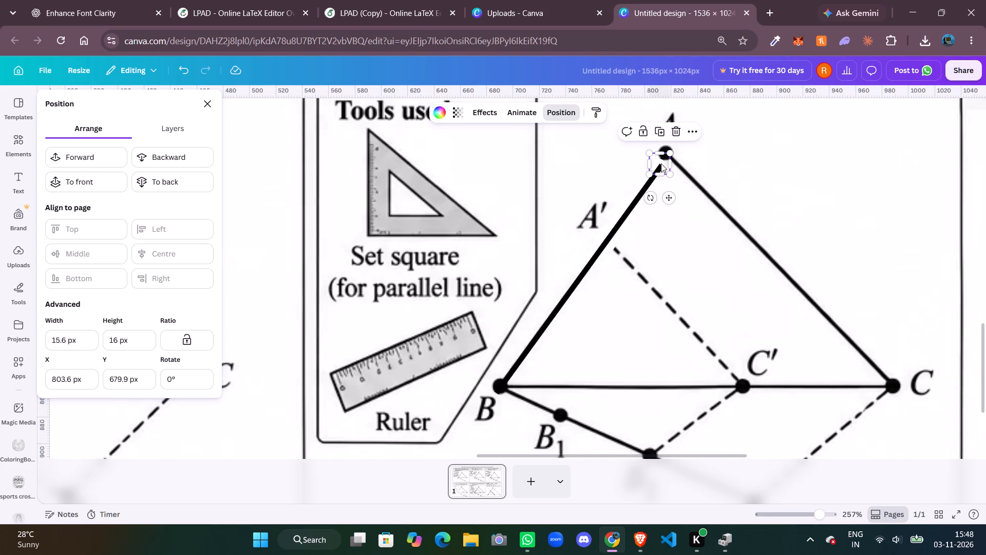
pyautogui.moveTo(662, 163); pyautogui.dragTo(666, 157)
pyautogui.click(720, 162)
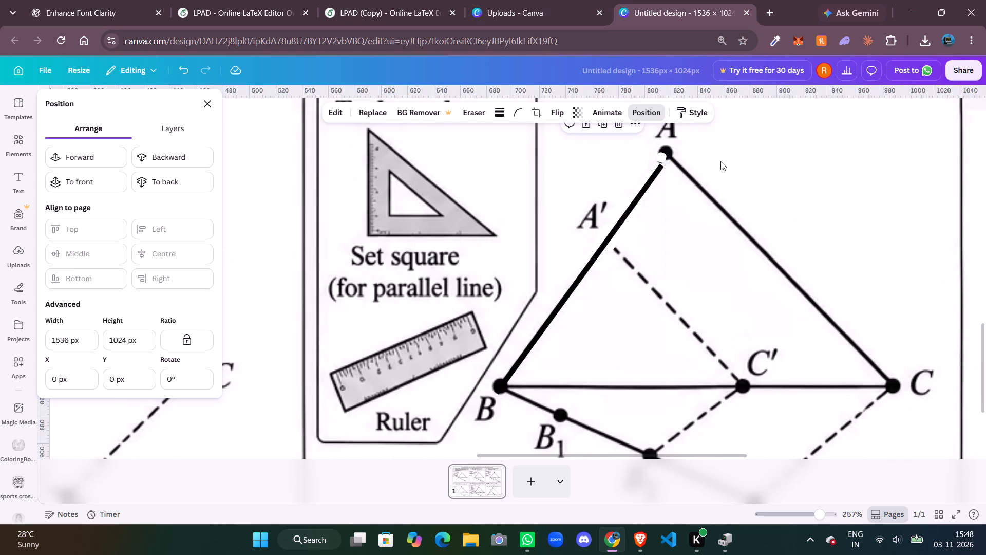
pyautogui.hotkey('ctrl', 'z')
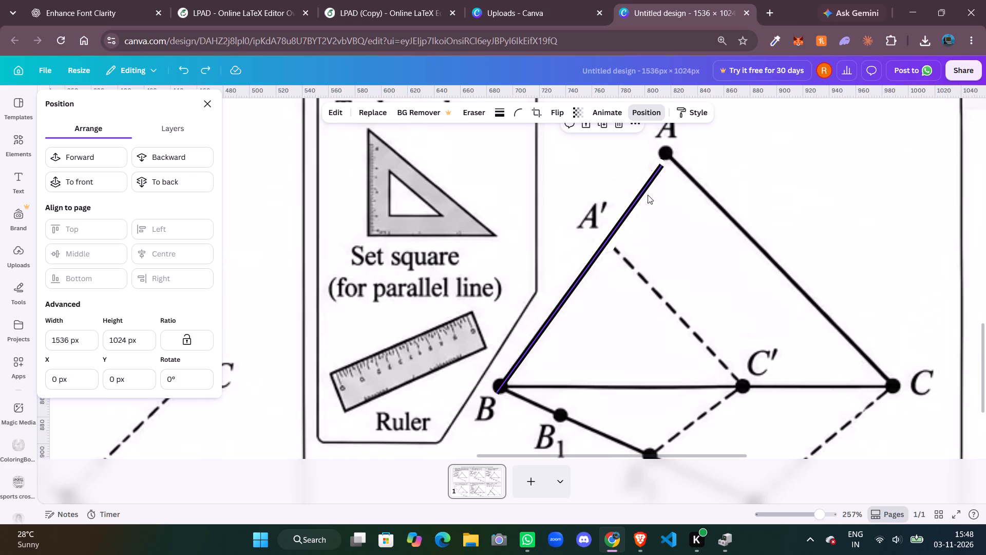
# Extend the solid line's upper end into the dot at vertex A, making it about 224 long at about 126°.
pyautogui.click(643, 194)
pyautogui.moveTo(659, 167); pyautogui.dragTo(660, 160)
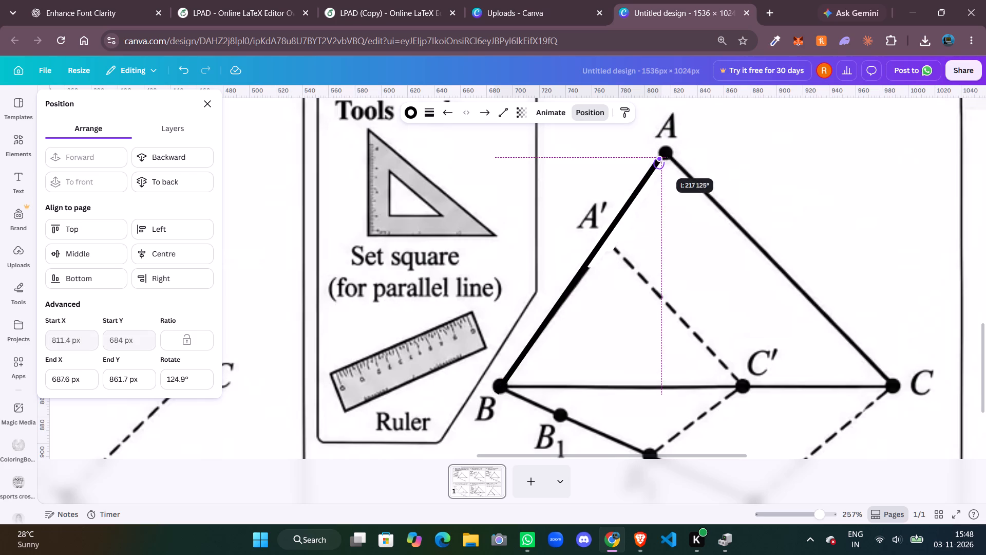
pyautogui.moveTo(660, 160); pyautogui.dragTo(663, 157)
pyautogui.click(735, 150)
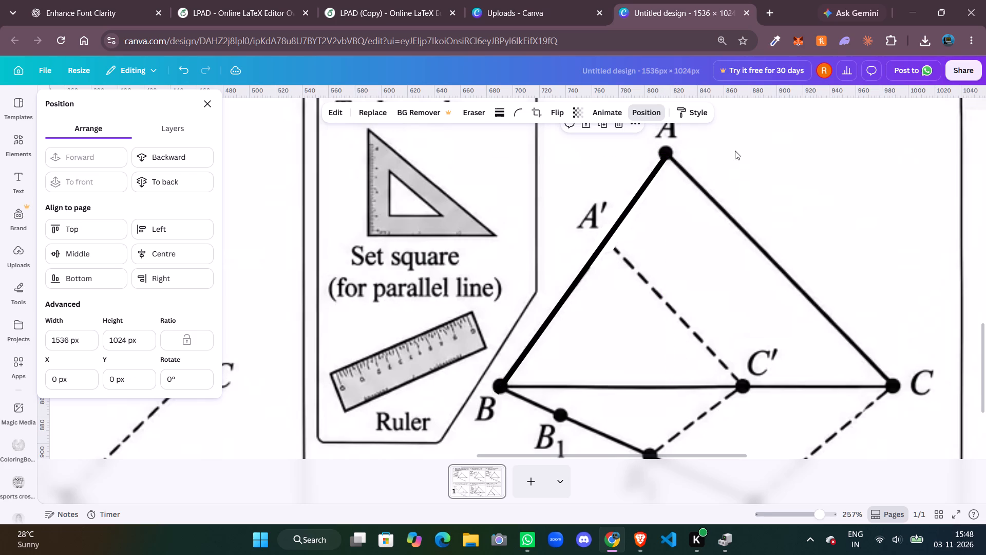
pyautogui.click(735, 152)
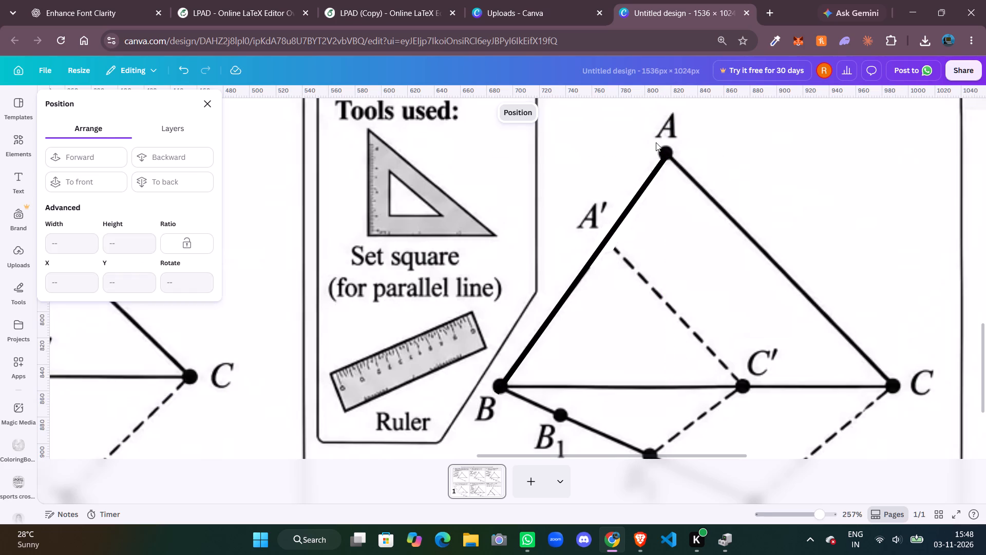
pyautogui.click(668, 156)
pyautogui.click(668, 154)
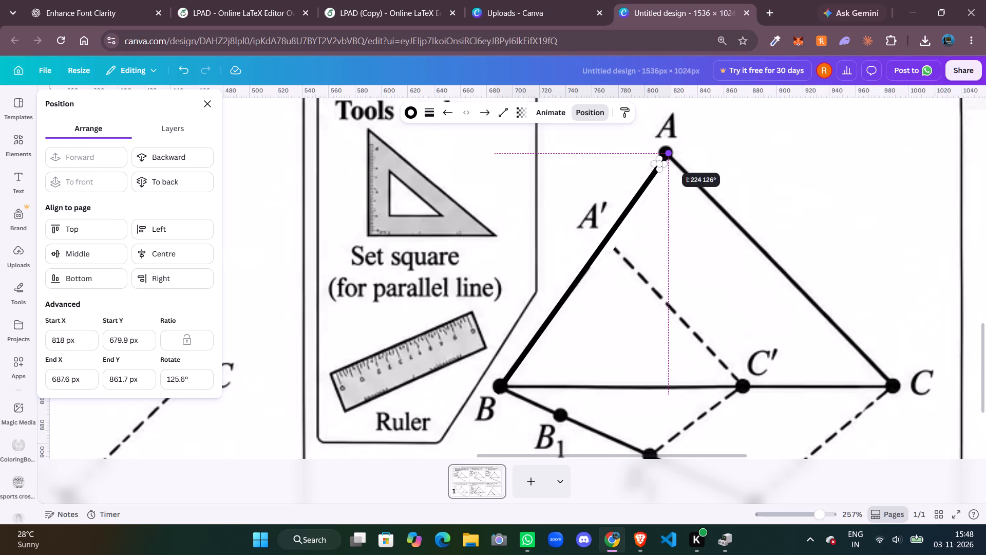
pyautogui.click(730, 156)
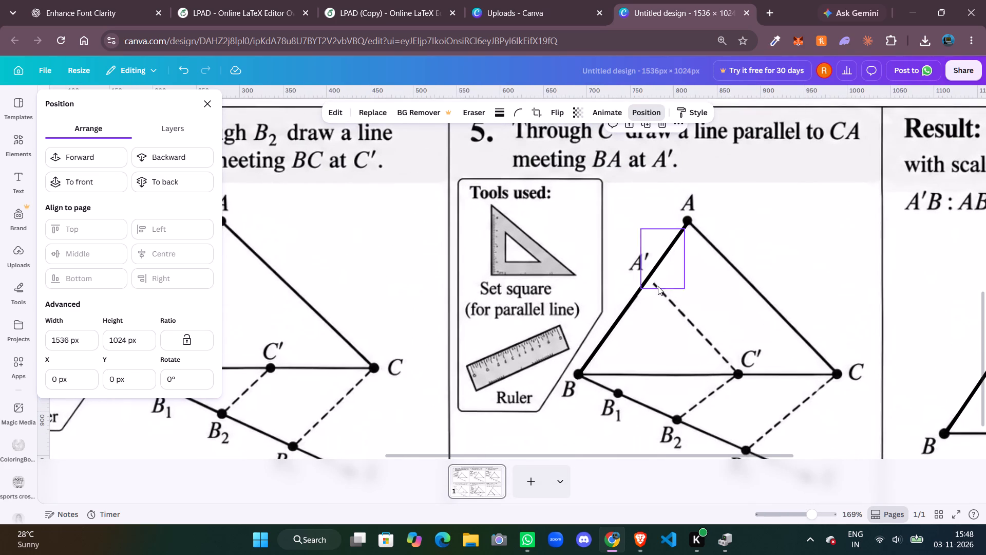
# Add a black pen dot of weight 2 at A′, where the dashed line from C′ meets side AB.
pyautogui.click(656, 286)
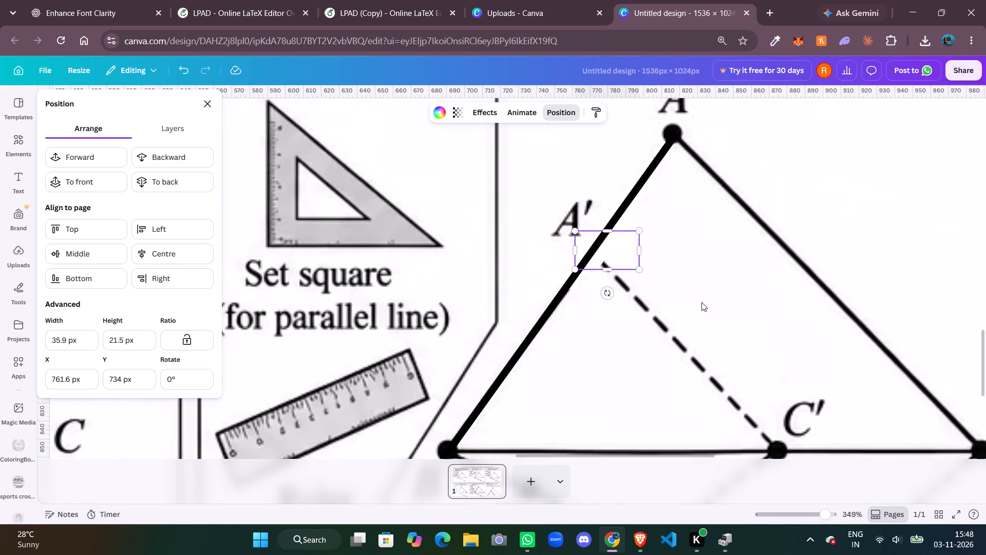
pyautogui.click(701, 302)
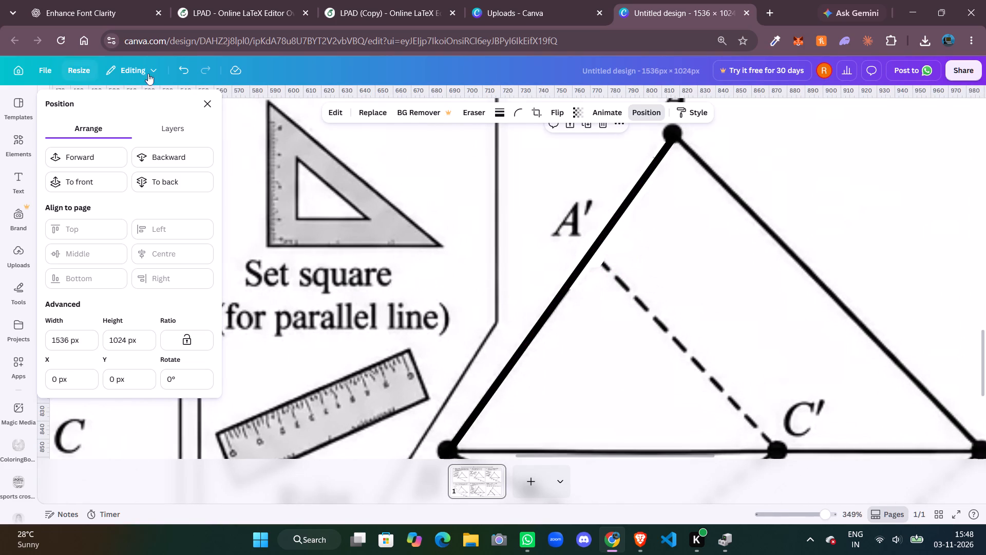
pyautogui.click(202, 98)
pyautogui.click(17, 301)
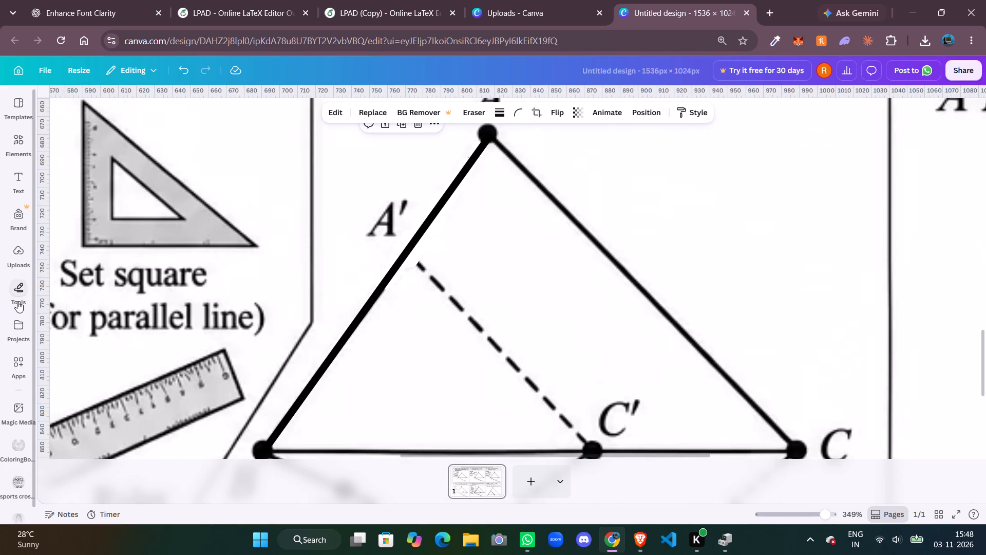
pyautogui.click(52, 227)
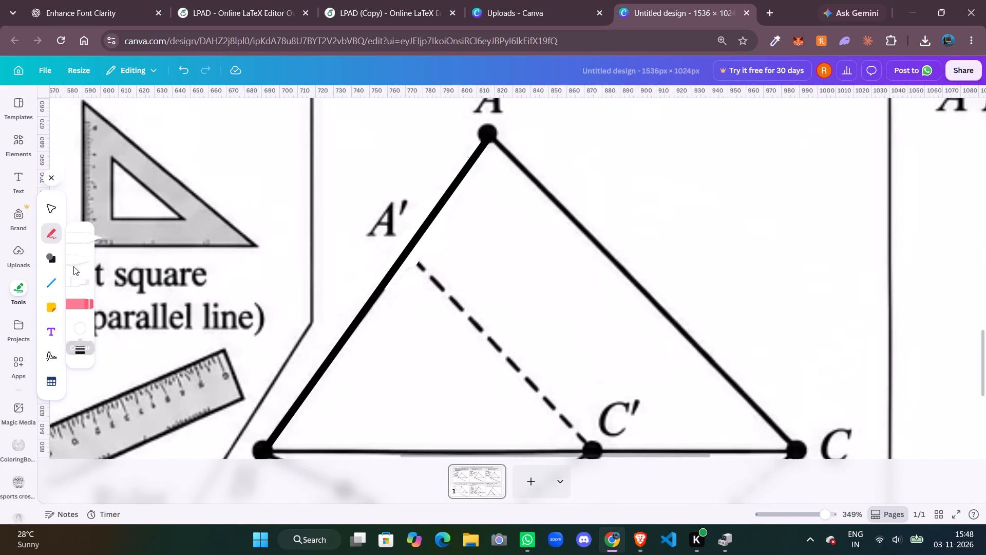
pyautogui.click(80, 328)
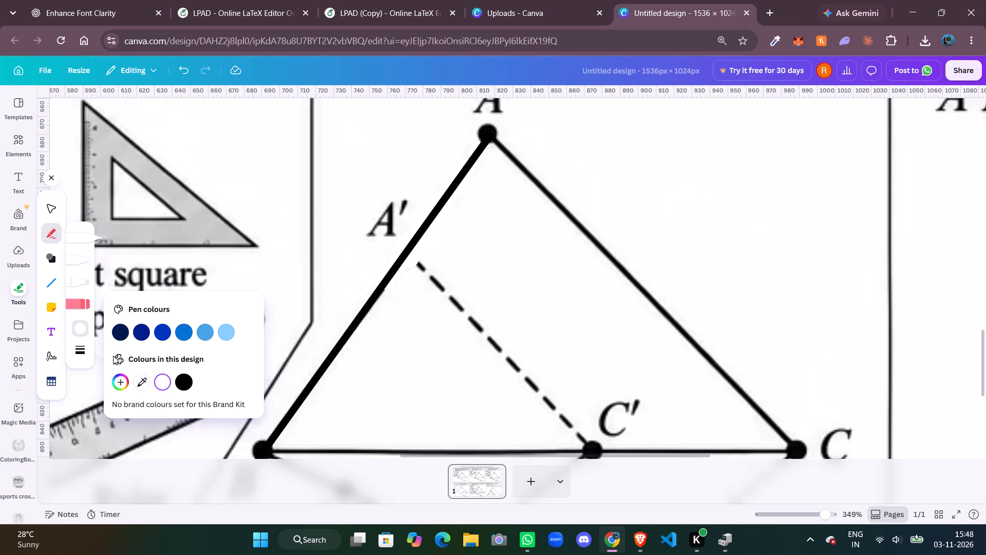
pyautogui.click(179, 378)
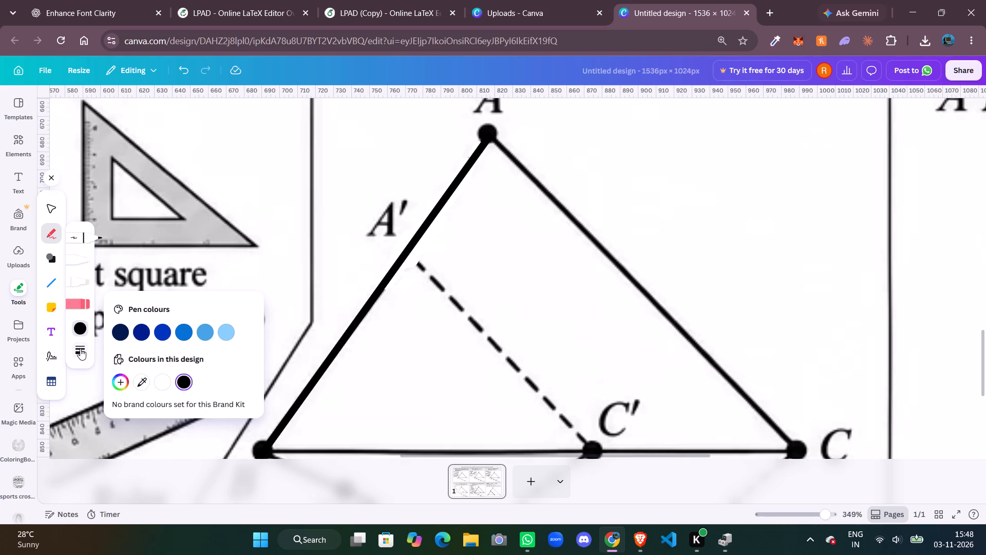
pyautogui.click(80, 348)
pyautogui.click(125, 363)
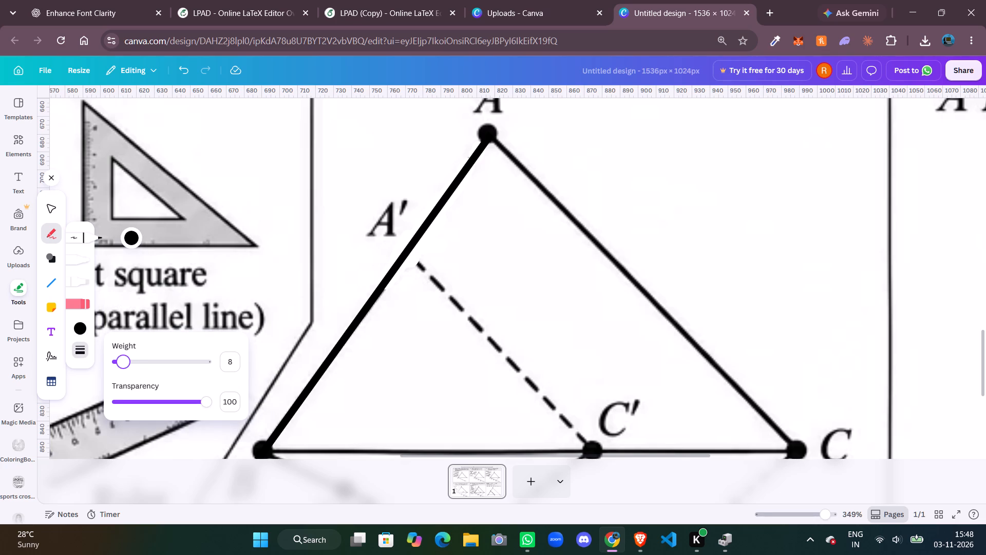
pyautogui.moveTo(128, 363); pyautogui.dragTo(117, 366)
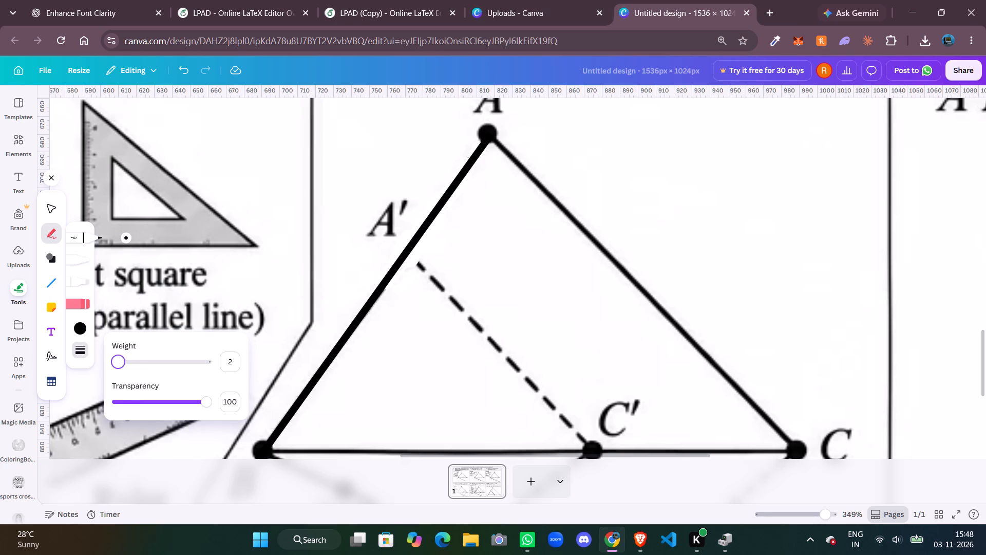
pyautogui.click(409, 255)
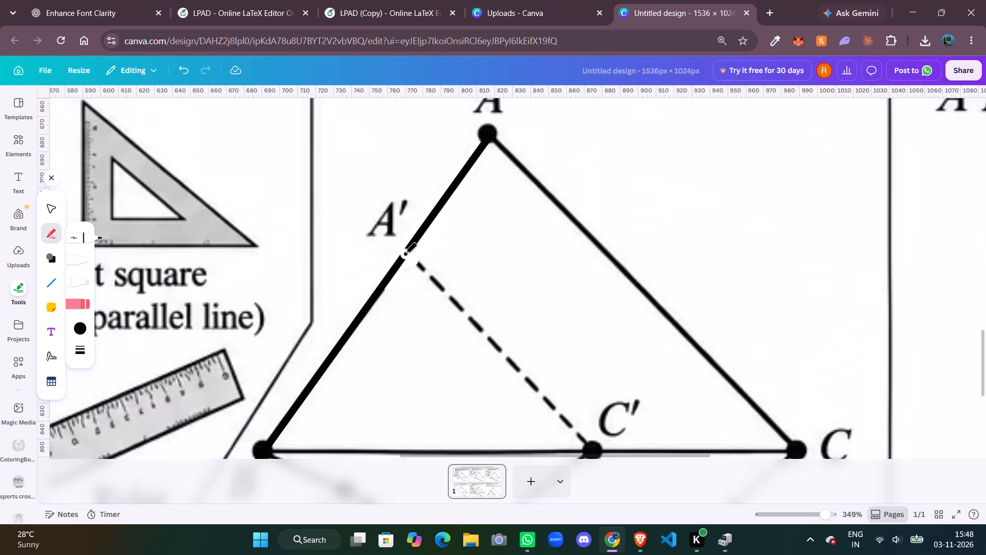
# Add a black pen dot of weight 8 at A′ on side AB of panel 5's triangle.
pyautogui.click(84, 325)
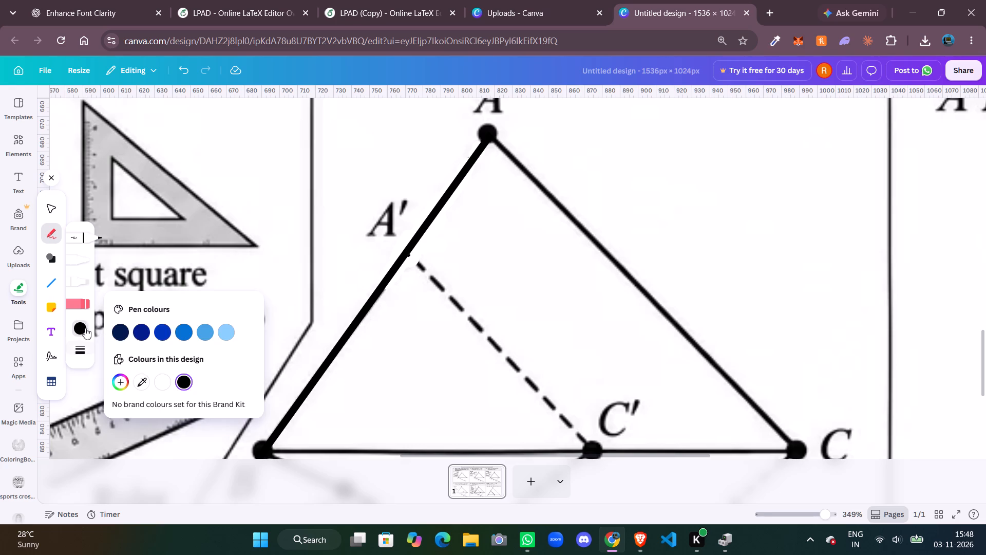
pyautogui.click(83, 355)
pyautogui.click(120, 361)
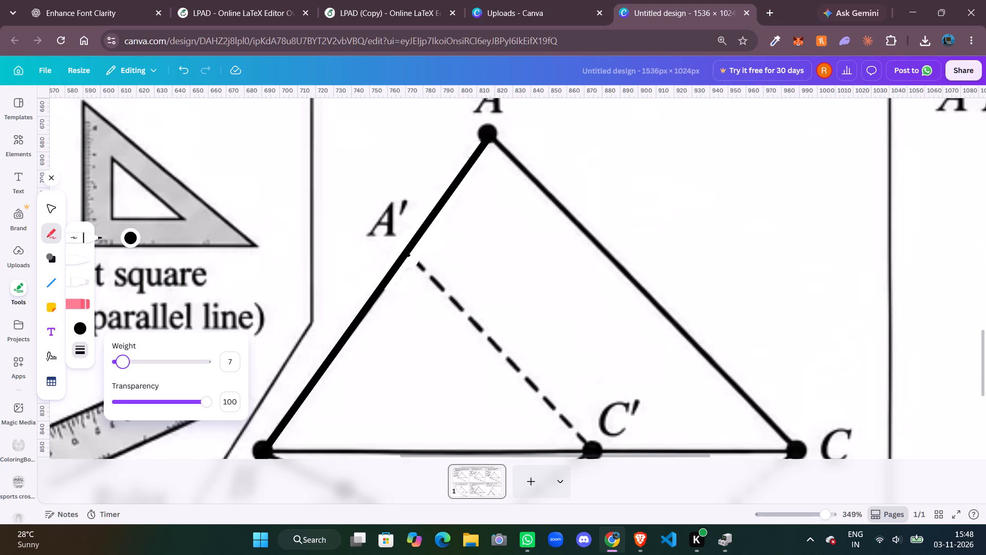
pyautogui.click(407, 253)
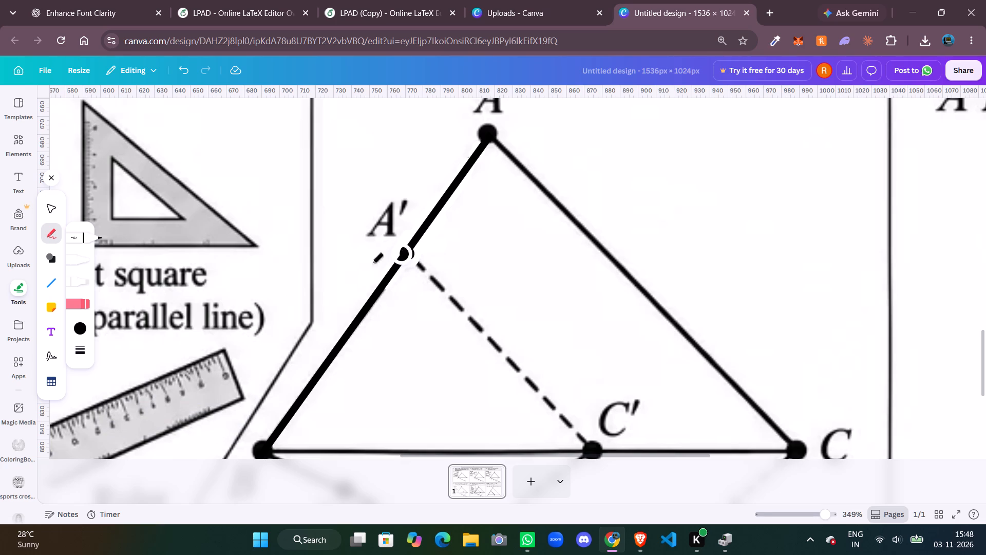
# Enlarge the A′ point on side AB by adding a black pen dot of weight 12 over it, and close the drawing tools.
pyautogui.click(80, 353)
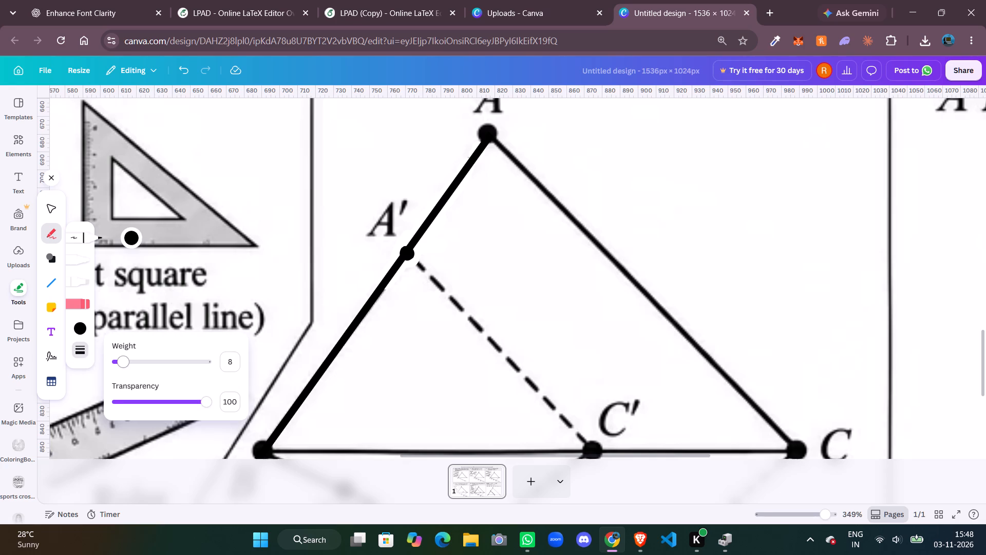
pyautogui.moveTo(121, 367); pyautogui.dragTo(123, 367)
pyautogui.moveTo(123, 367); pyautogui.dragTo(126, 367)
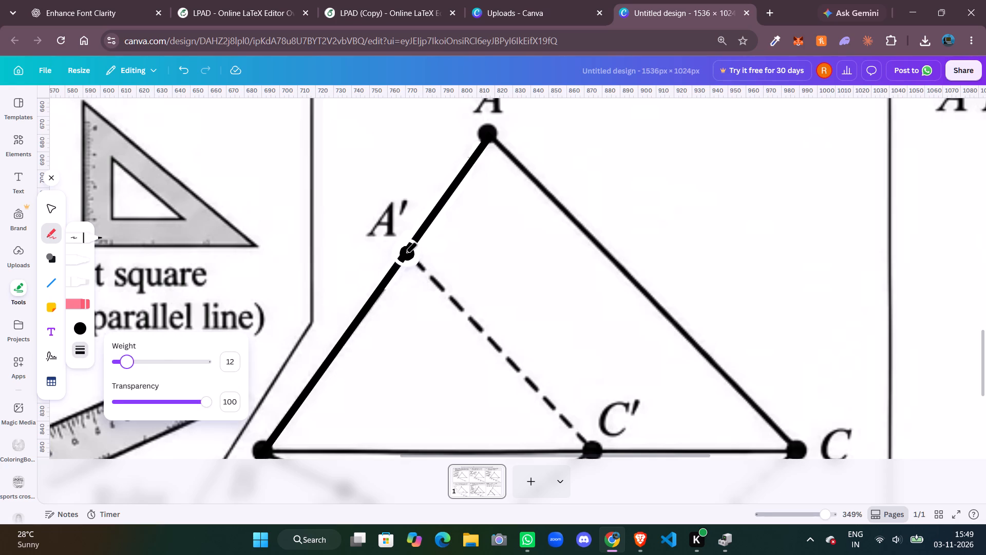
pyautogui.click(406, 252)
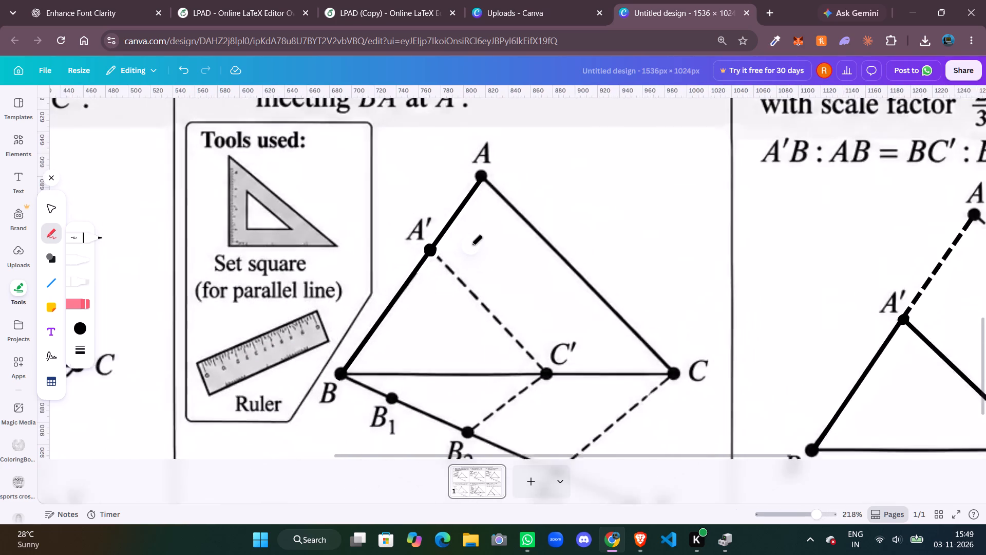
pyautogui.click(53, 179)
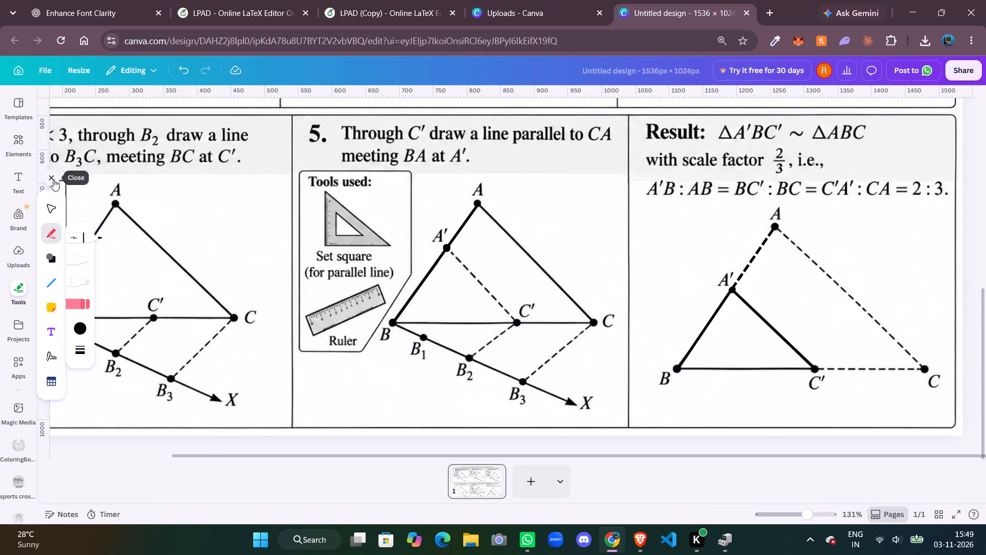
pyautogui.click(903, 303)
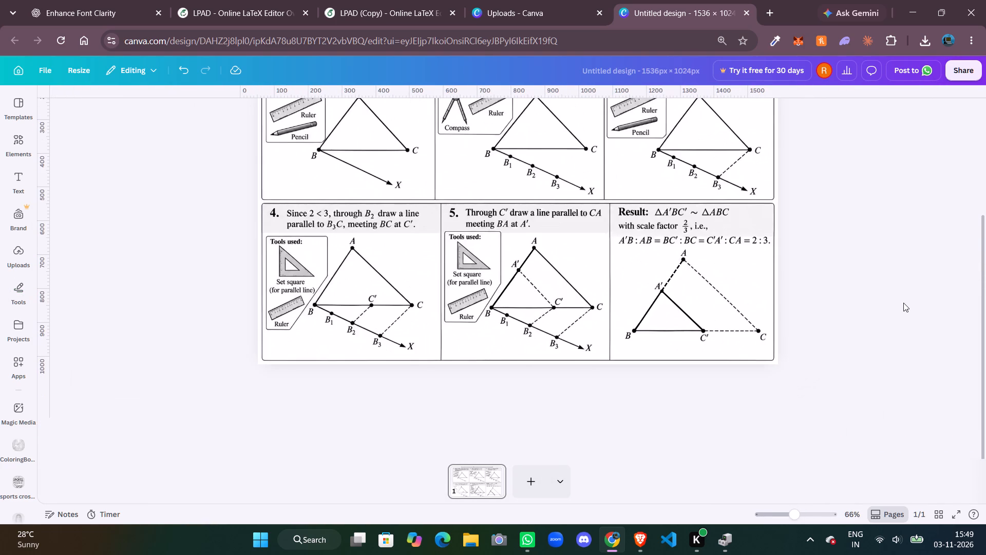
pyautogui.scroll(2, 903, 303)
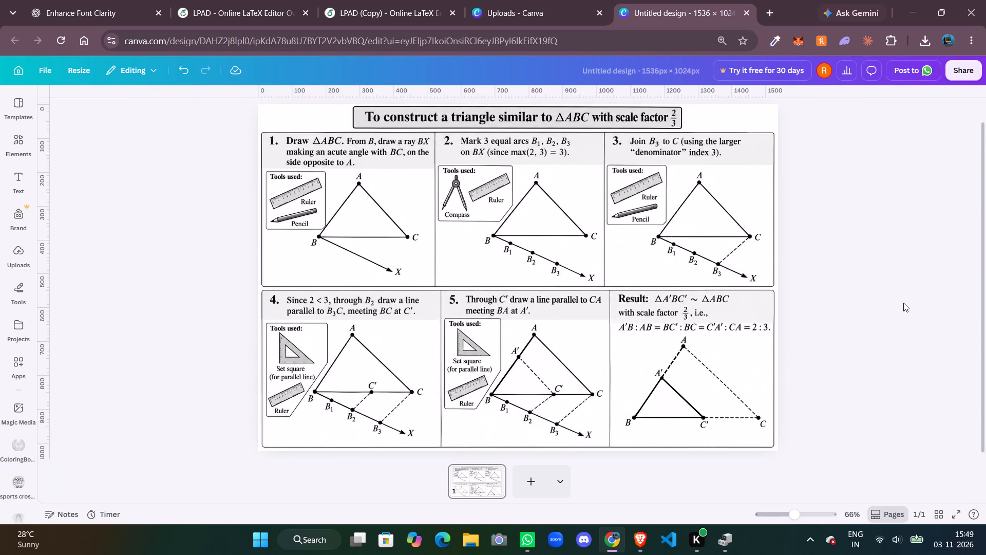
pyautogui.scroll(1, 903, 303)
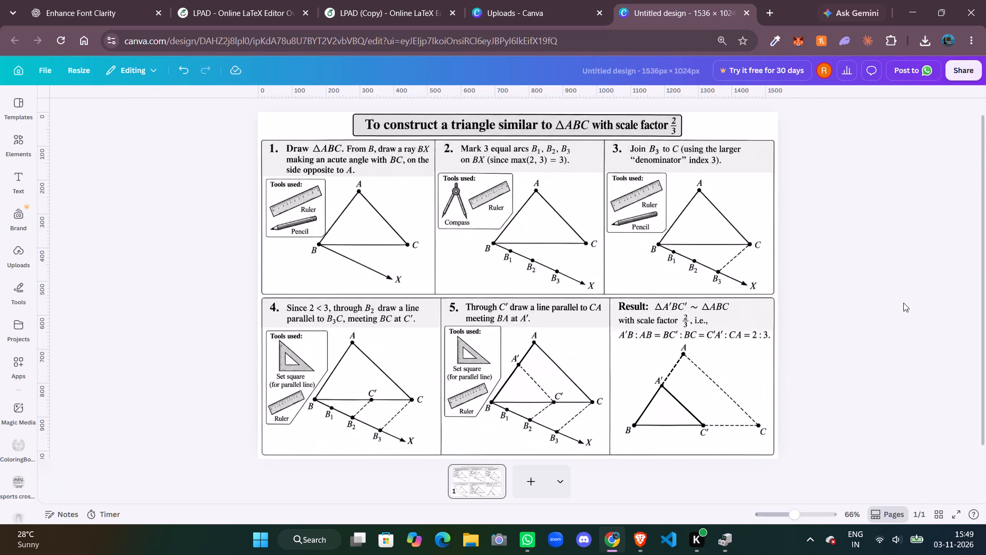
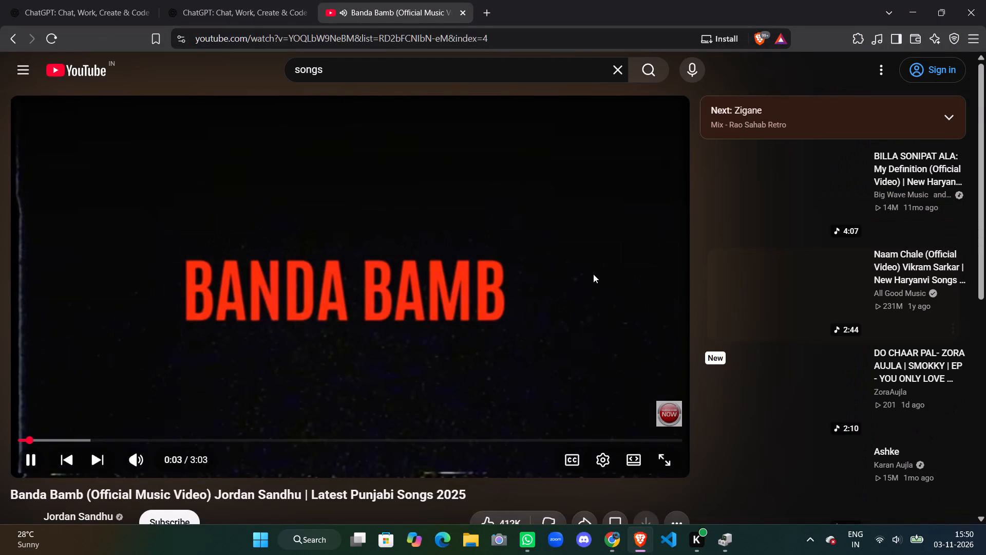
# Switch back to the Canva design from the music video and download it as a PNG.
pyautogui.press('space')
pyautogui.hotkey('alt', 'Tab')
pyautogui.click(591, 303)
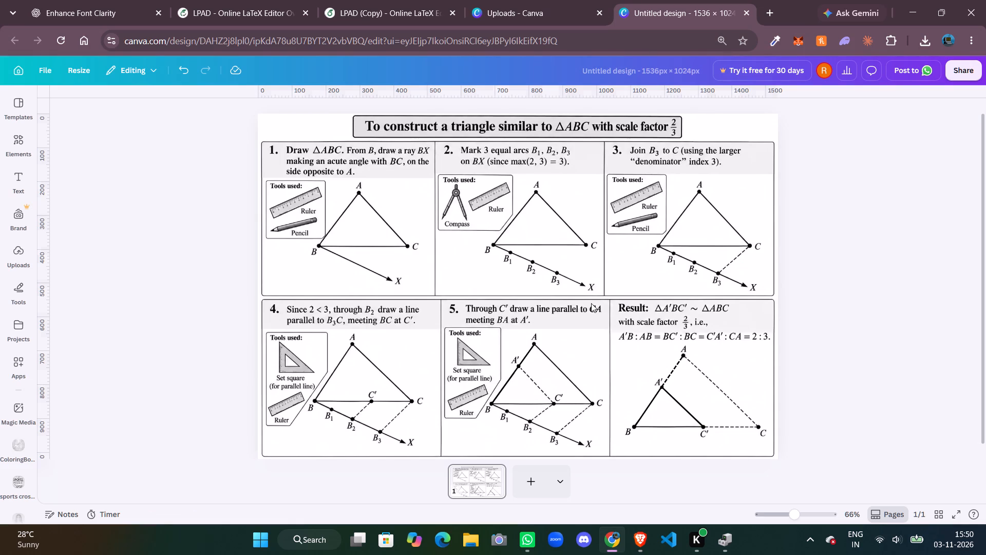
pyautogui.click(968, 72)
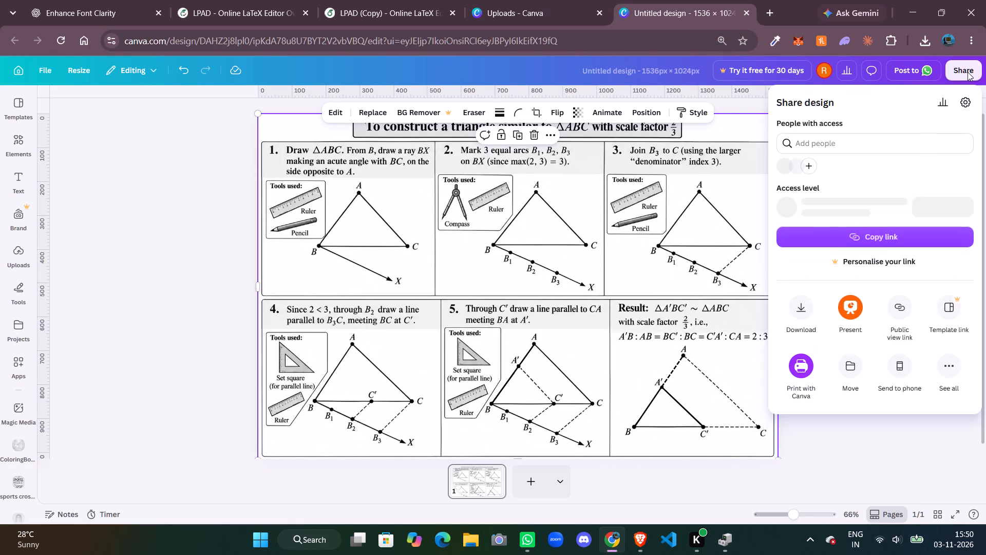
pyautogui.click(808, 305)
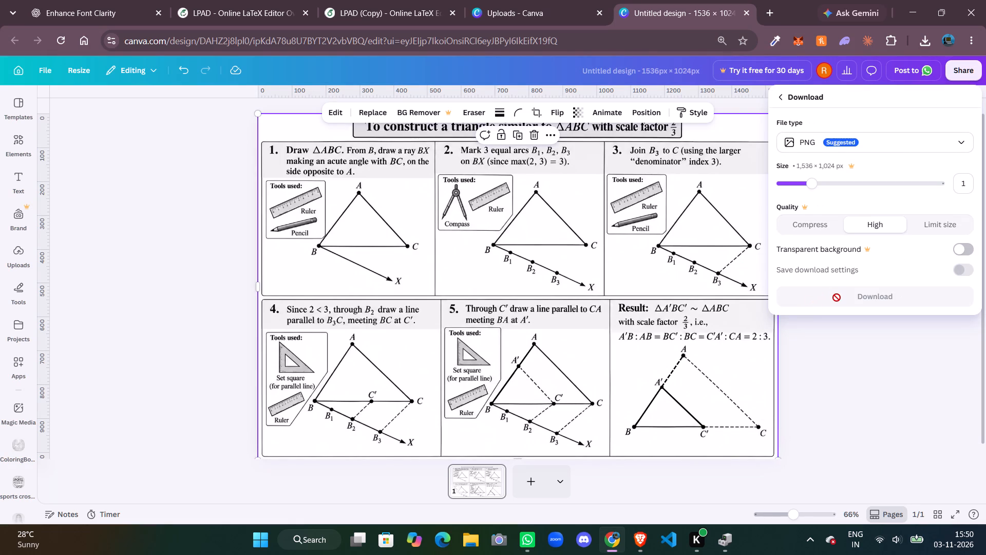
pyautogui.click(837, 298)
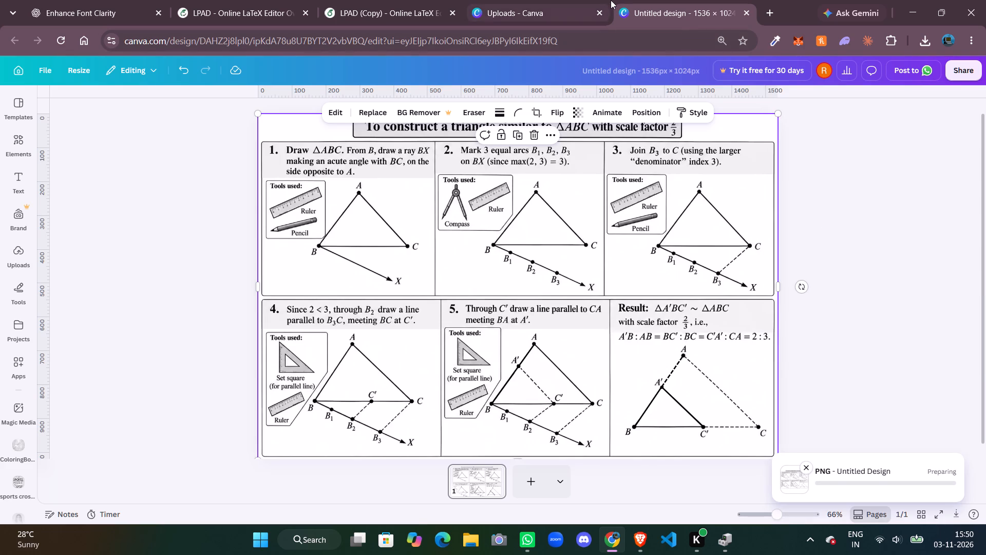
# In the Overleaf LPAD (Copy) project, locate the similar-triangle figure in Ch-9-Content.tex and in the compiled PDF.
pyautogui.click(404, 0)
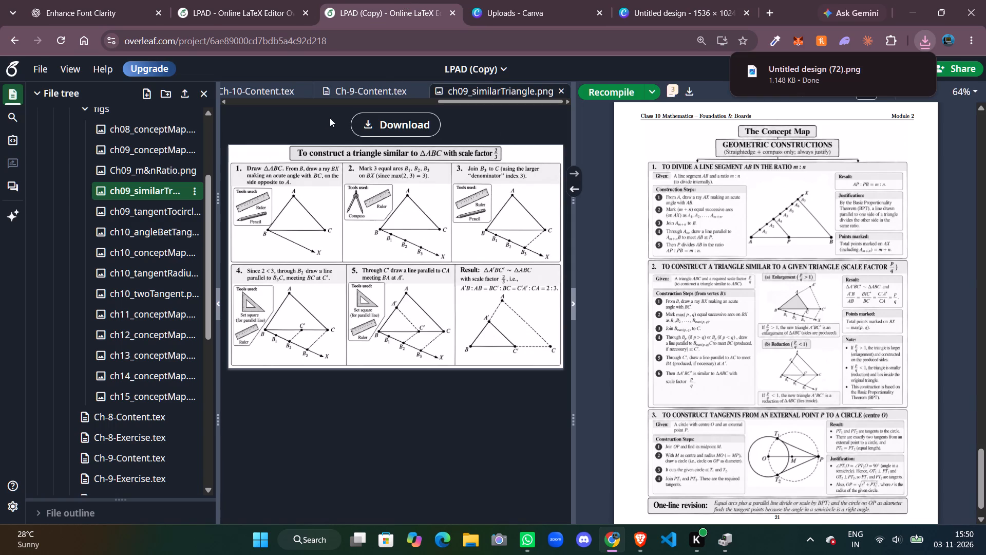
pyautogui.click(367, 85)
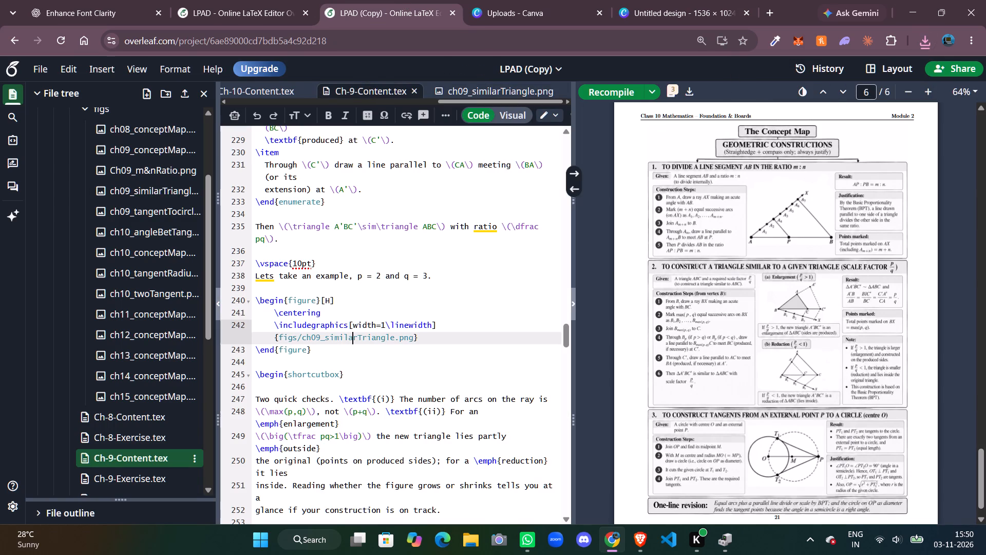
pyautogui.doubleClick(373, 336)
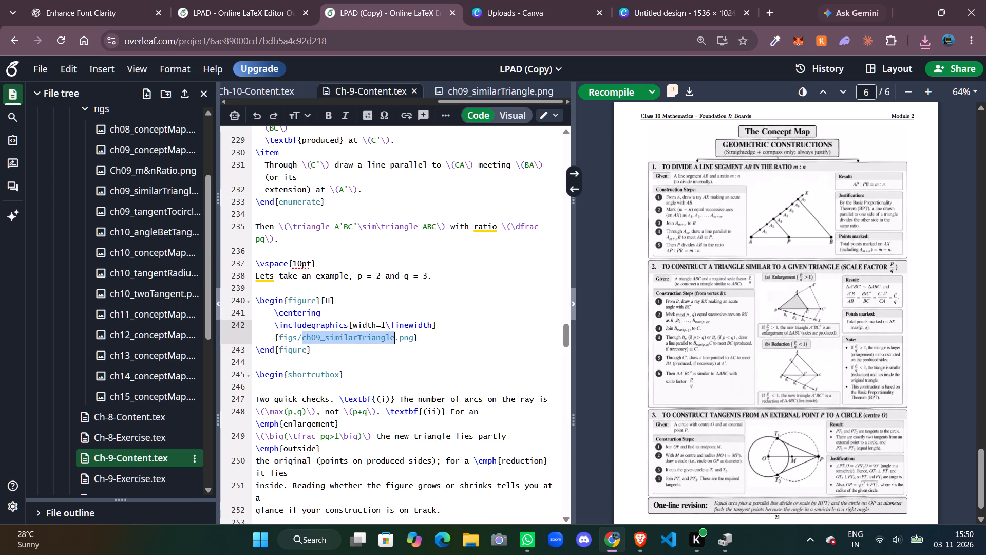
pyautogui.scroll(10, 676, 292)
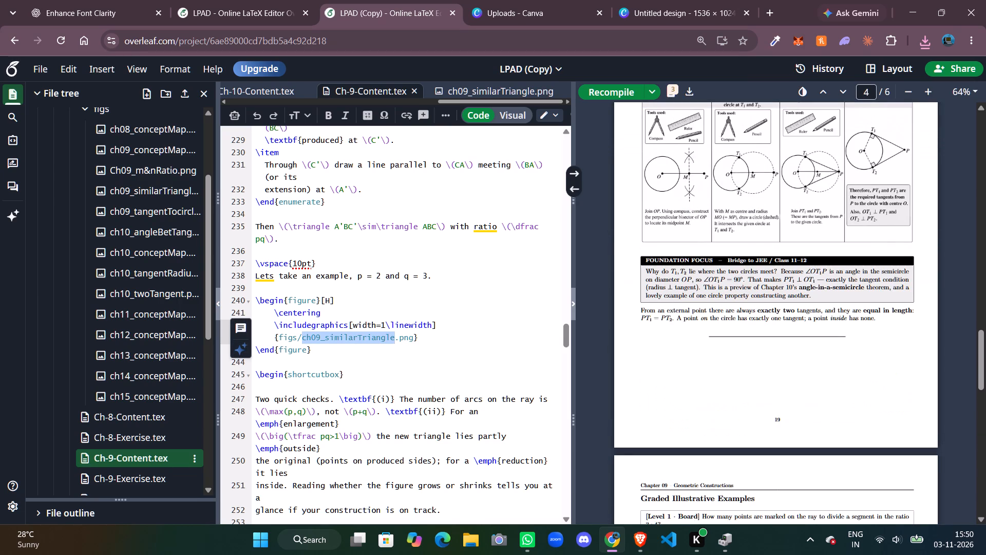
pyautogui.scroll(7, 764, 134)
pyautogui.click(761, 316)
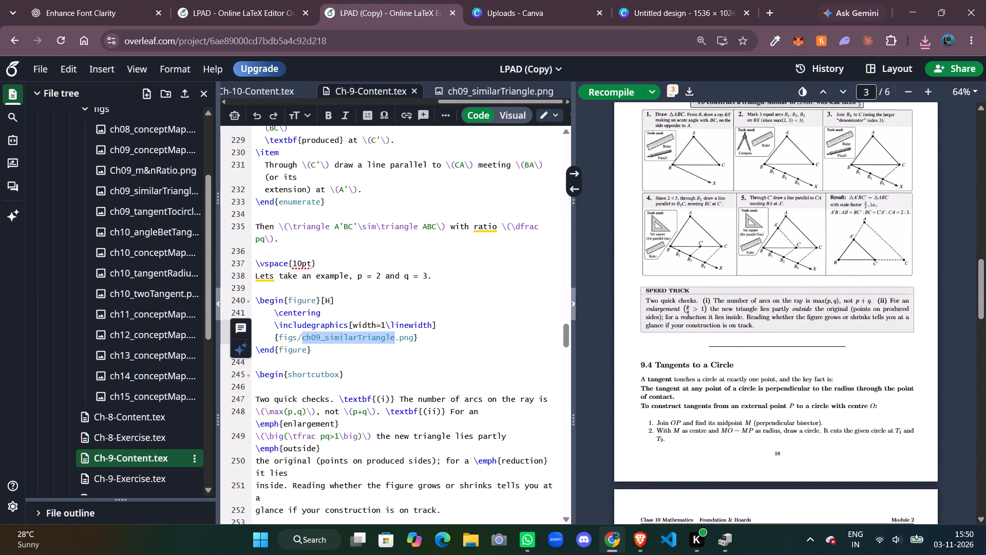
pyautogui.click(765, 363)
pyautogui.click(457, 445)
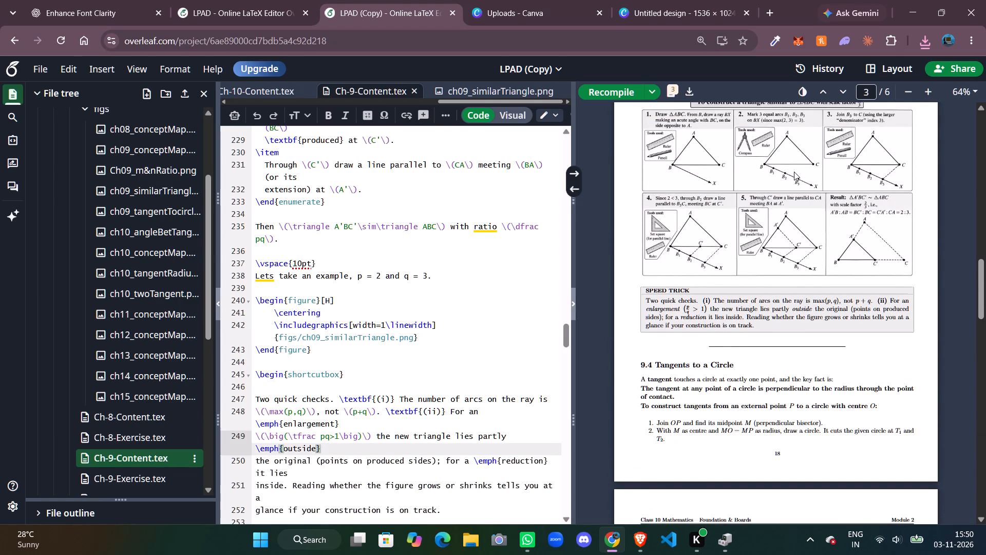
pyautogui.doubleClick(794, 172)
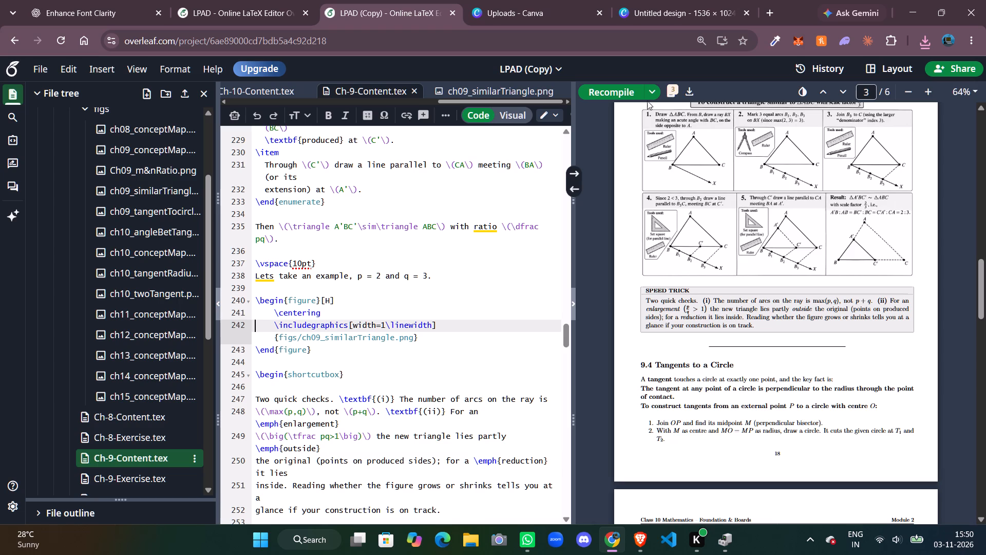
# Upload the downloaded Untitled design (72).png into the project's figs folder.
pyautogui.click(931, 39)
pyautogui.moveTo(793, 90); pyautogui.dragTo(311, 273)
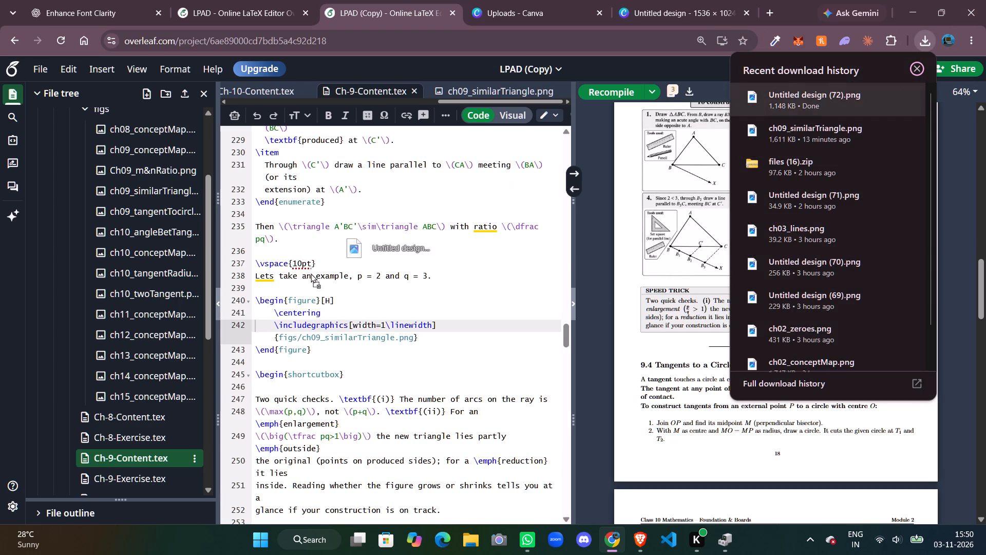
pyautogui.moveTo(311, 273); pyautogui.dragTo(132, 331)
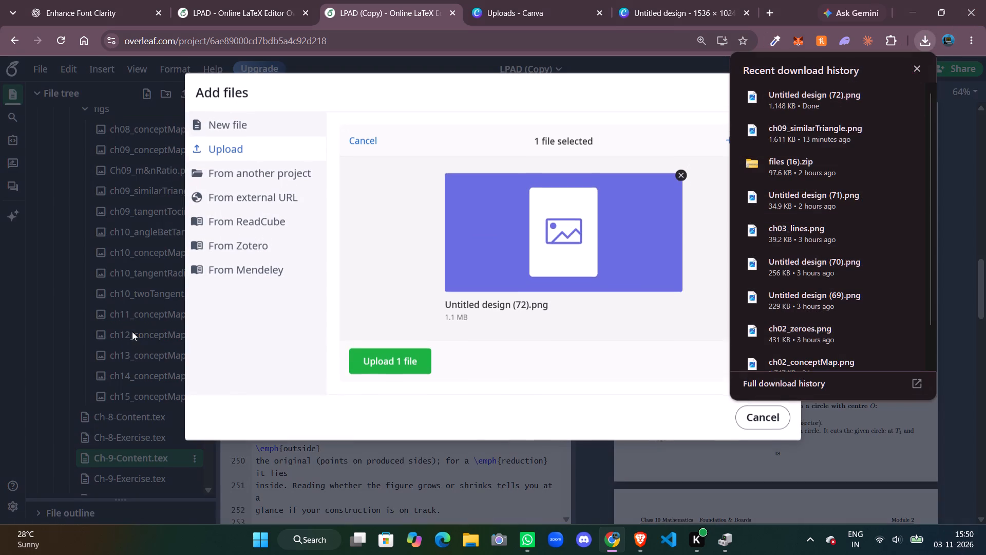
pyautogui.click(400, 369)
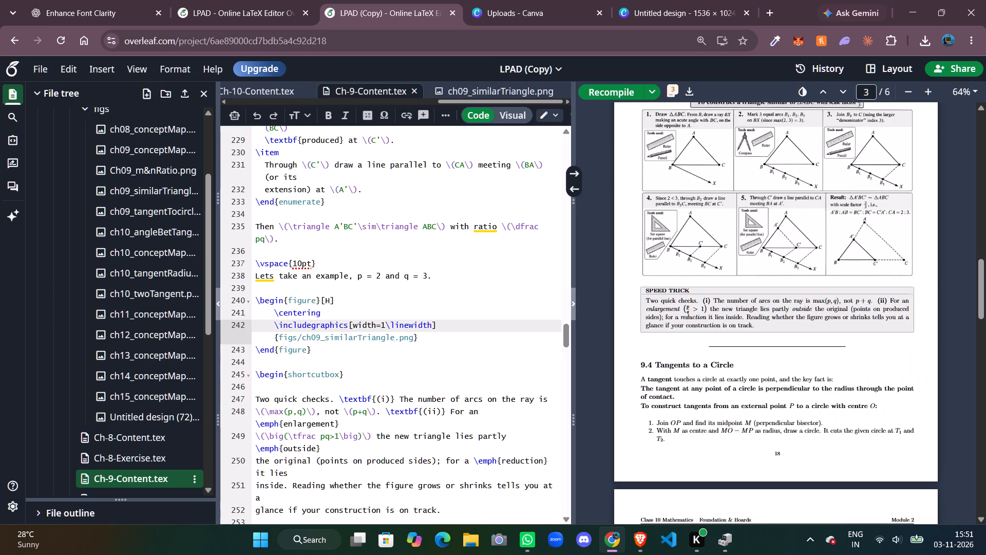
# Copy the image name ch09_similarTriangle from the figure's \includegraphics path in Ch-9-Content.tex.
pyautogui.click(393, 340)
pyautogui.moveTo(393, 340); pyautogui.dragTo(301, 340)
pyautogui.hotkey('ctrl', 'c')
pyautogui.hotkey('ctrl', 'c')
pyautogui.hotkey('ctrl', 'c')
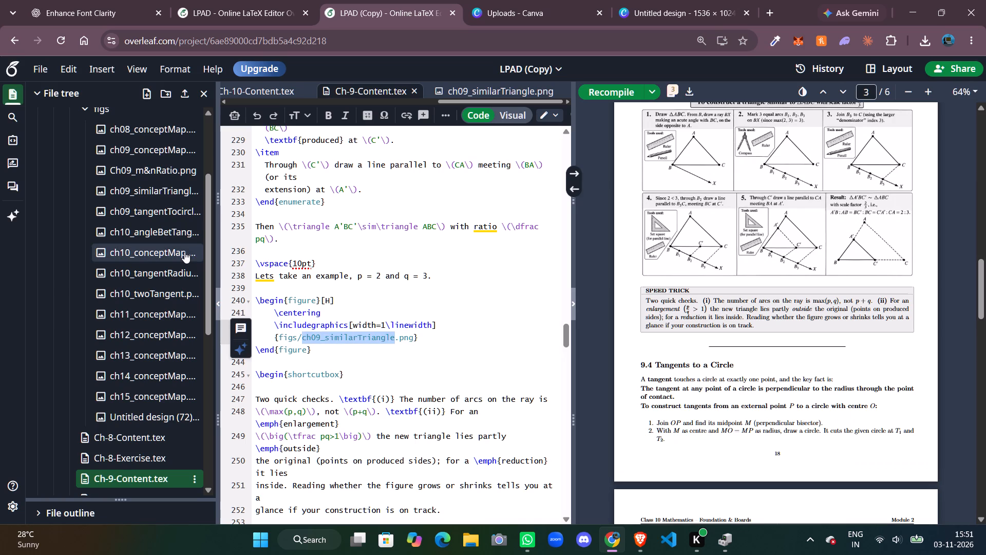
# Delete the old ch09_similarTriangle.png from the figs folder.
pyautogui.click(159, 196)
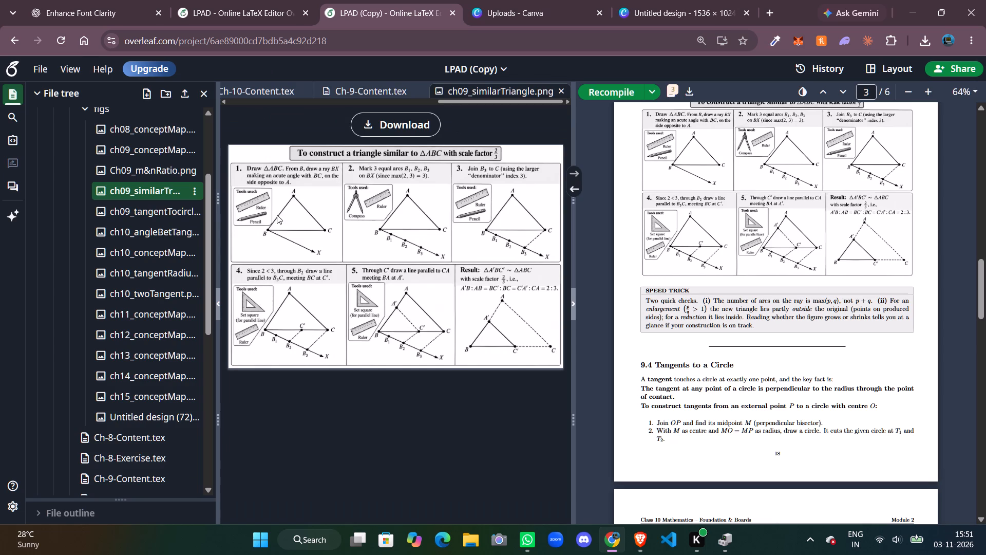
pyautogui.click(194, 190)
pyautogui.click(229, 259)
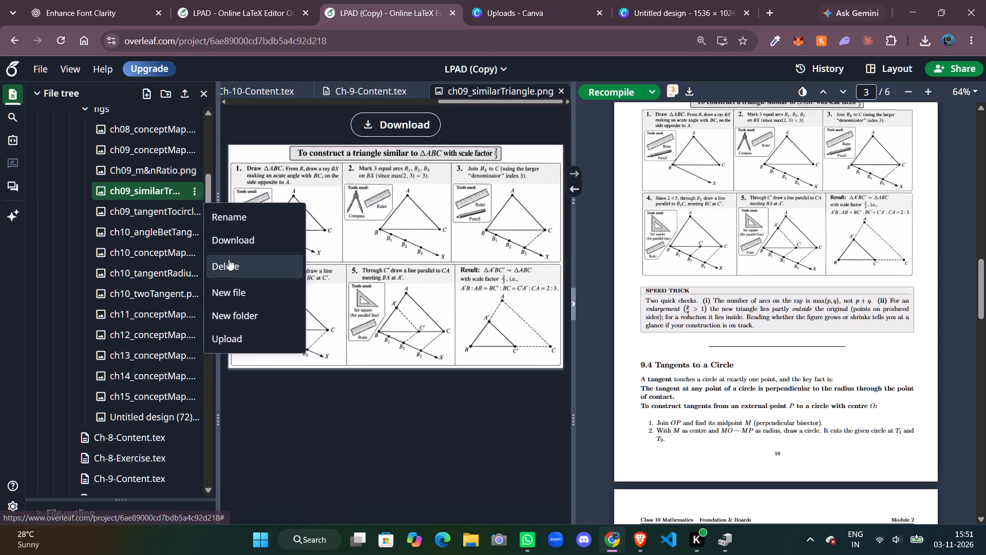
pyautogui.click(665, 202)
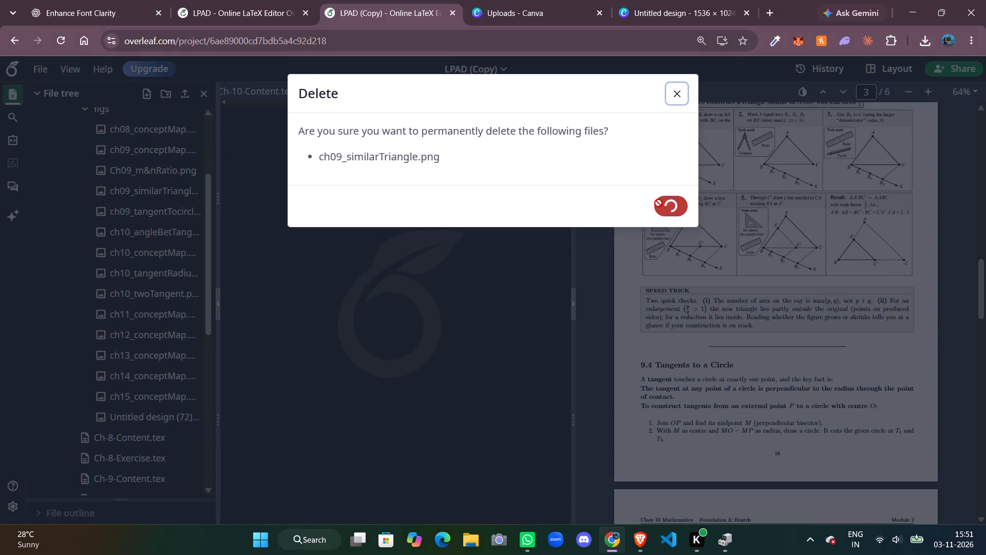
# Rename the uploaded Untitled design (72).png as ch09_similarTriangle.png.
pyautogui.click(157, 390)
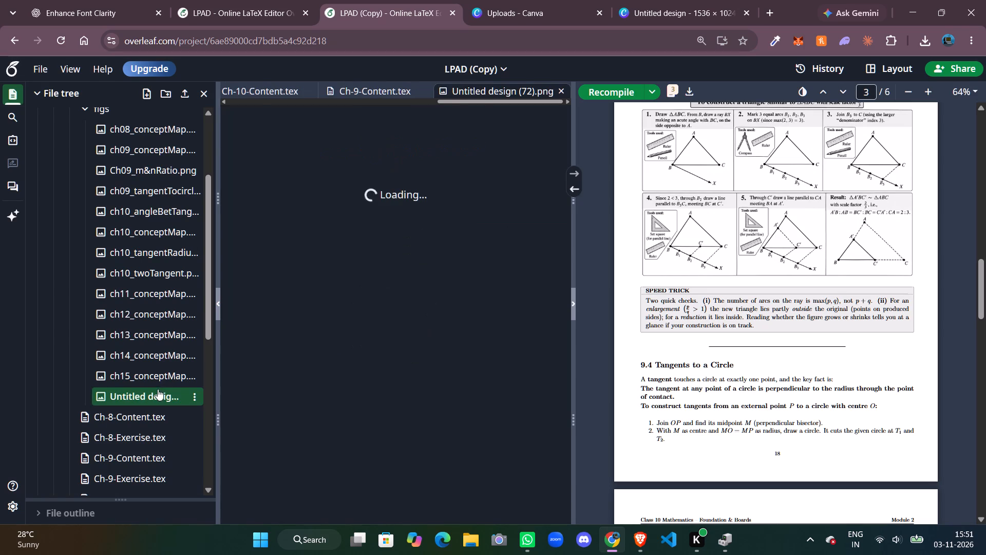
pyautogui.click(194, 395)
pyautogui.click(245, 263)
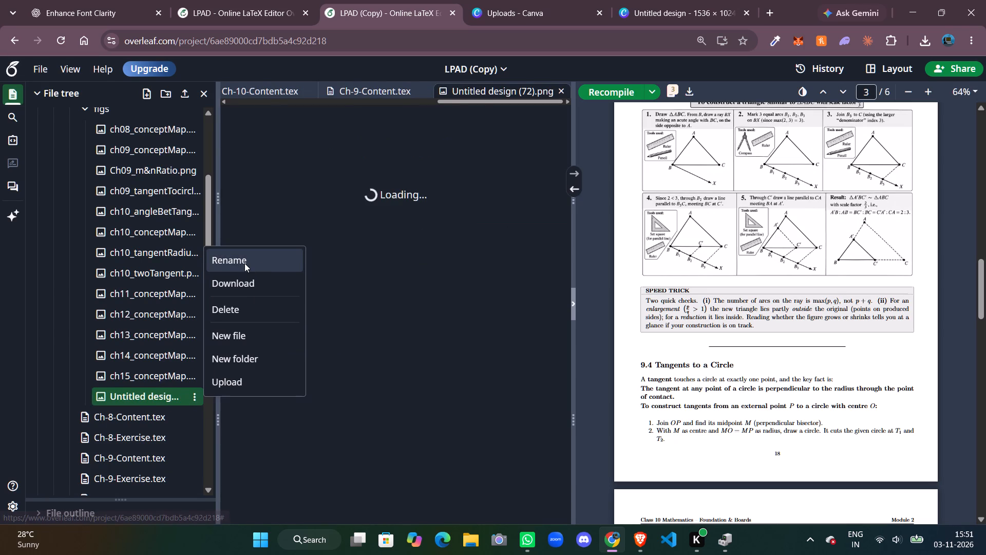
pyautogui.hotkey('ctrl', 'v')
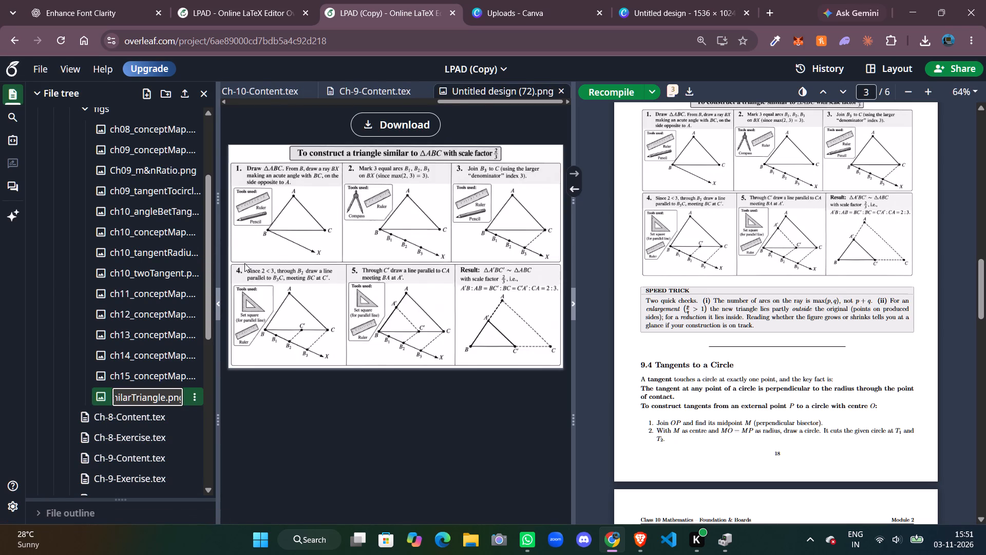
pyautogui.press('Return')
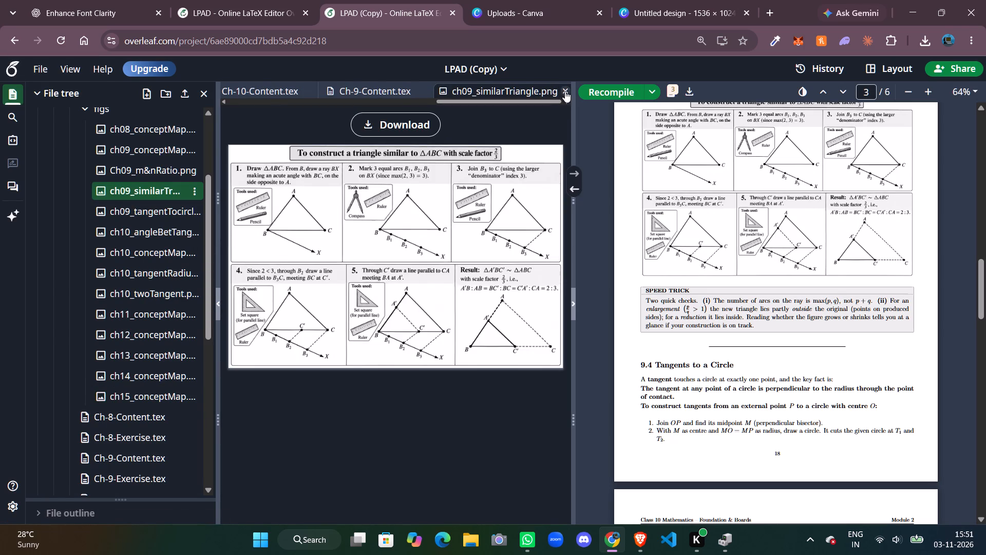
# Close the image preview and recompile the project from Ch-9-Content.tex.
pyautogui.click(566, 86)
pyautogui.click(405, 268)
pyautogui.hotkey('ctrl', 's')
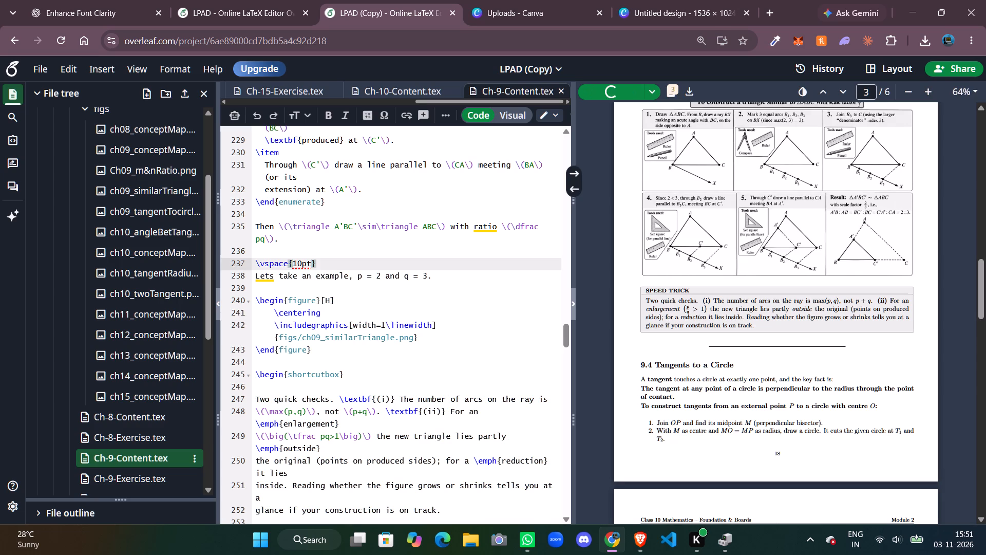
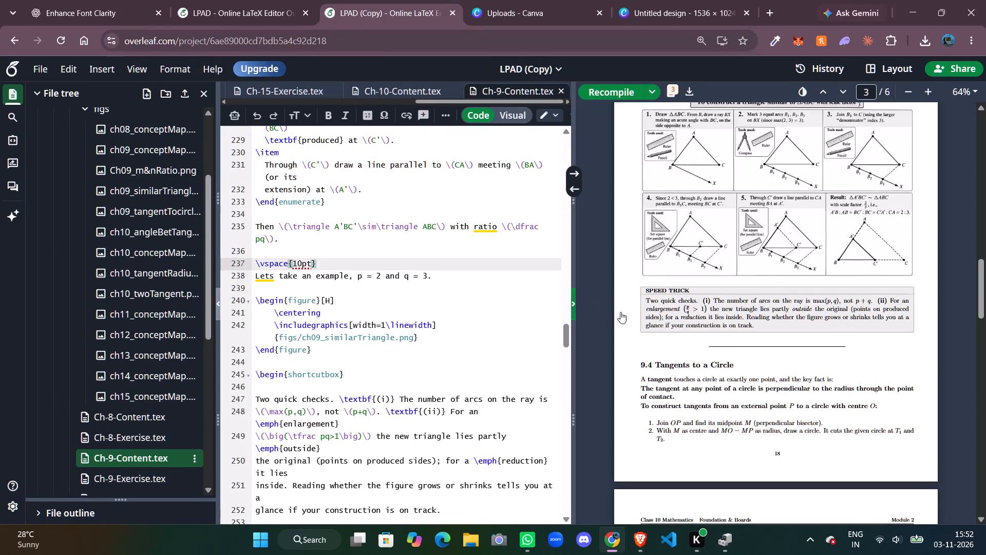
# Find the concept map at the end of chapter 9's compiled PDF and jump to its figure code in Ch-9-Content.tex.
pyautogui.scroll(-4, 719, 322)
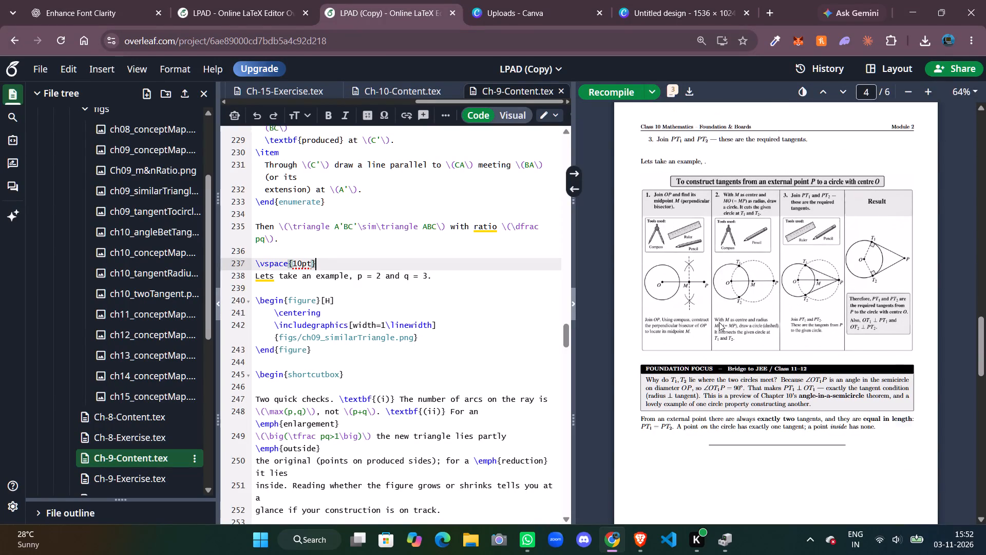
pyautogui.scroll(-1, 719, 322)
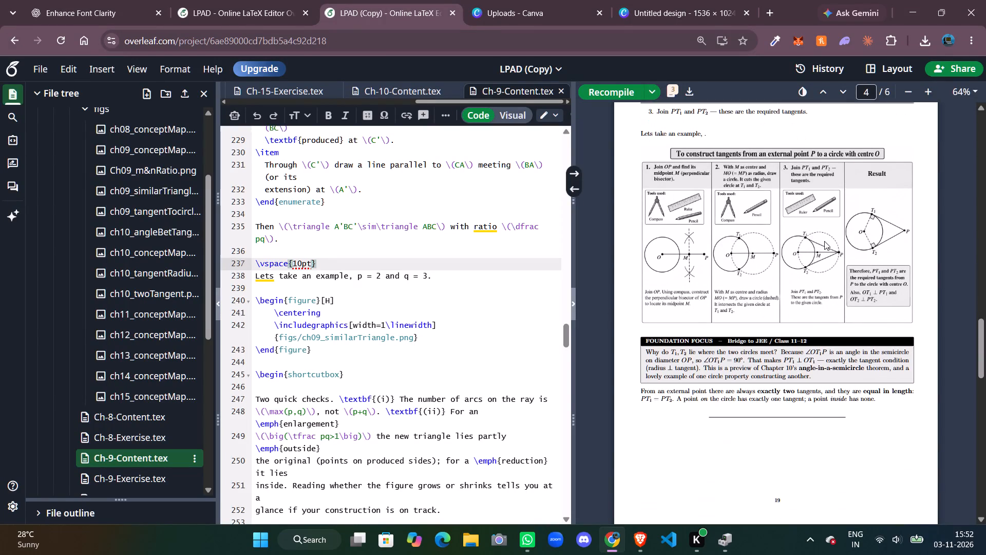
pyautogui.scroll(-2, 824, 241)
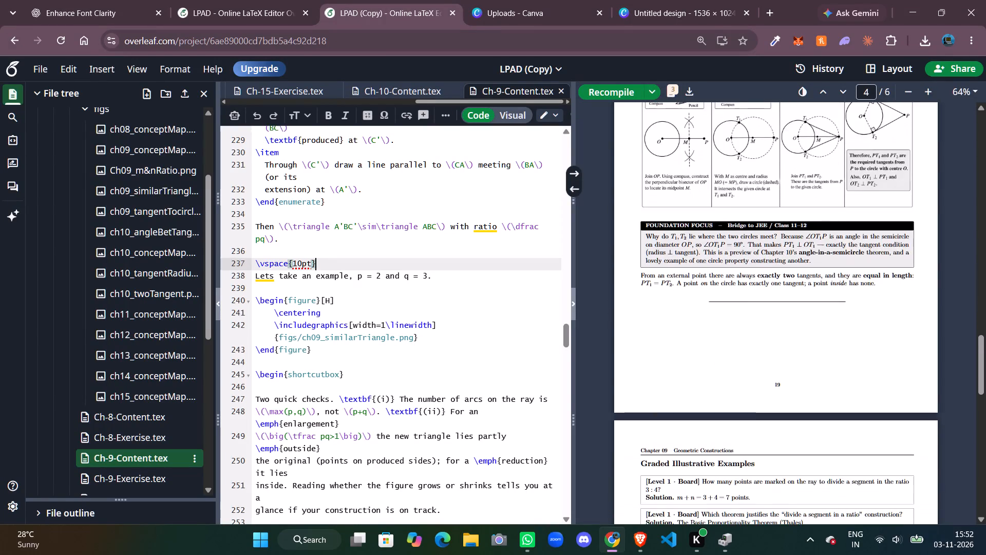
pyautogui.scroll(-8, 824, 241)
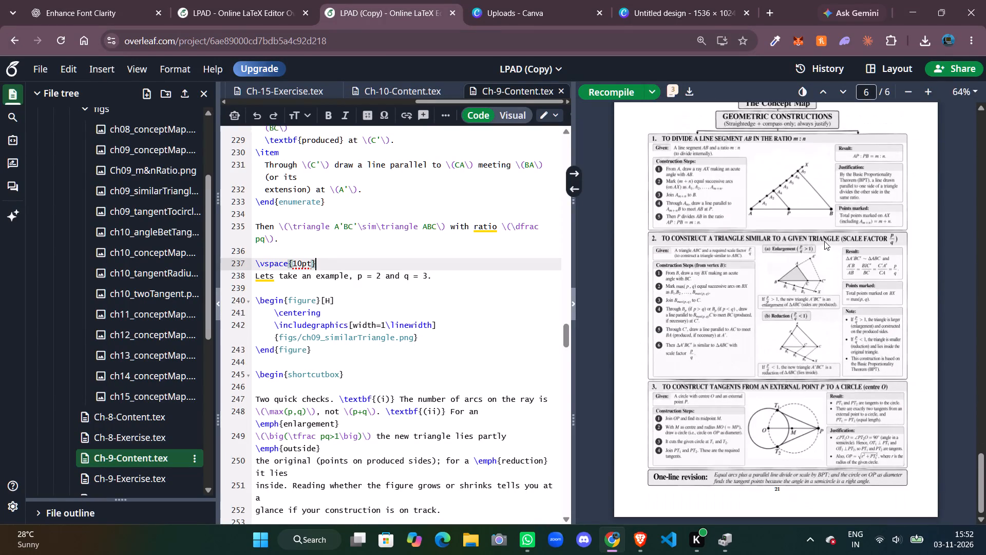
pyautogui.doubleClick(796, 286)
pyautogui.doubleClick(796, 286)
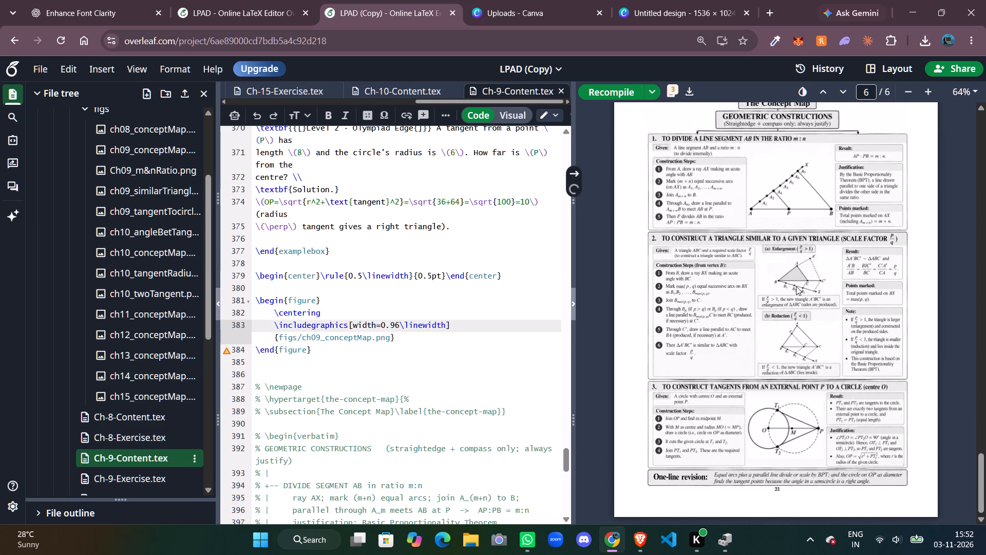
pyautogui.click(340, 355)
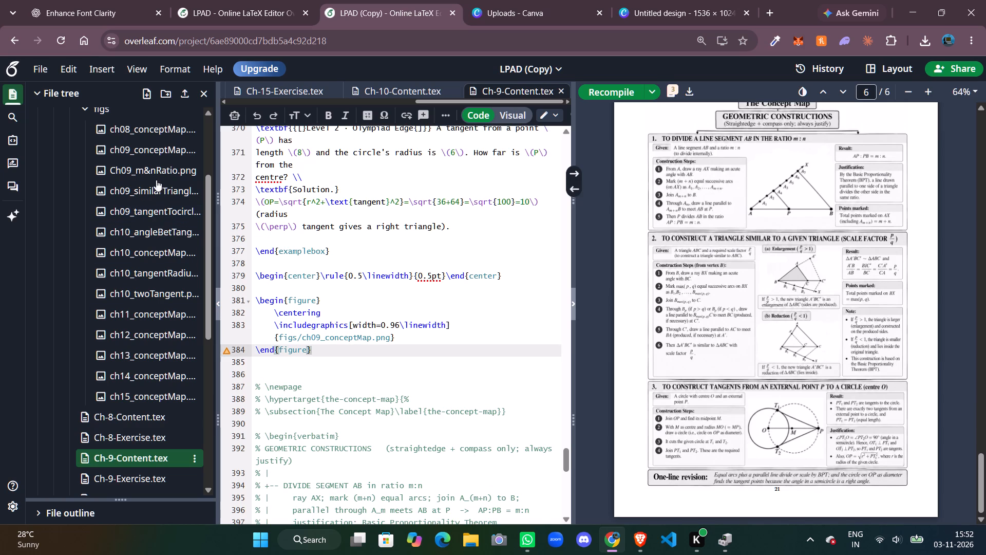
# Download ch09_conceptMap.png from the project's figs folder.
pyautogui.click(156, 154)
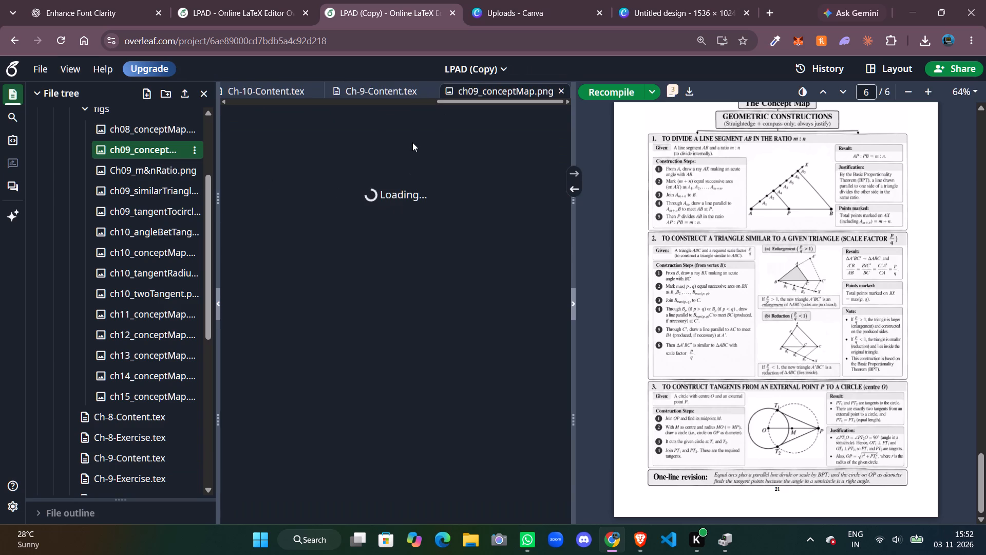
pyautogui.click(399, 120)
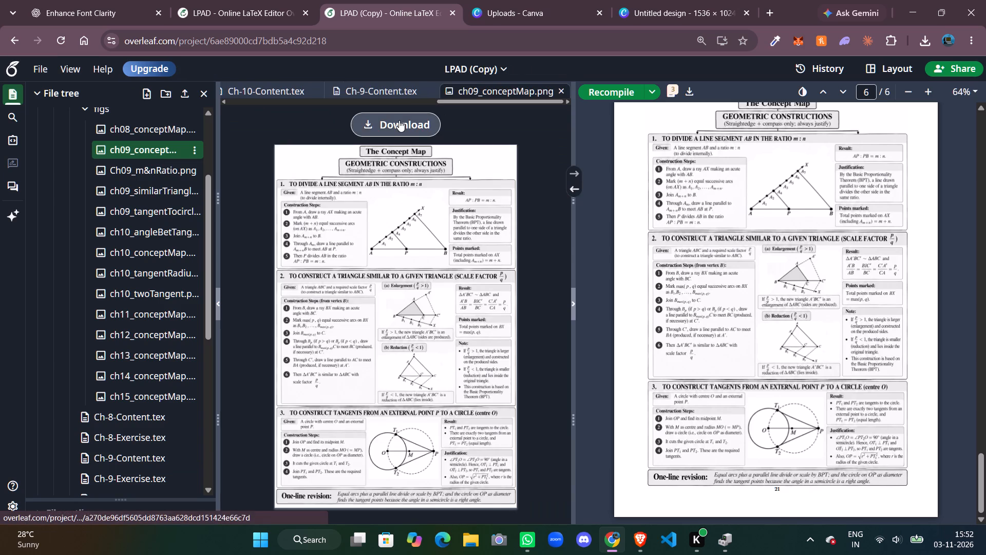
# Close the finished 1536-pixel-wide Canva design and upload the downloaded ch09_conceptMap.png to Canva's Uploads folder.
pyautogui.click(744, 15)
pyautogui.click(599, 4)
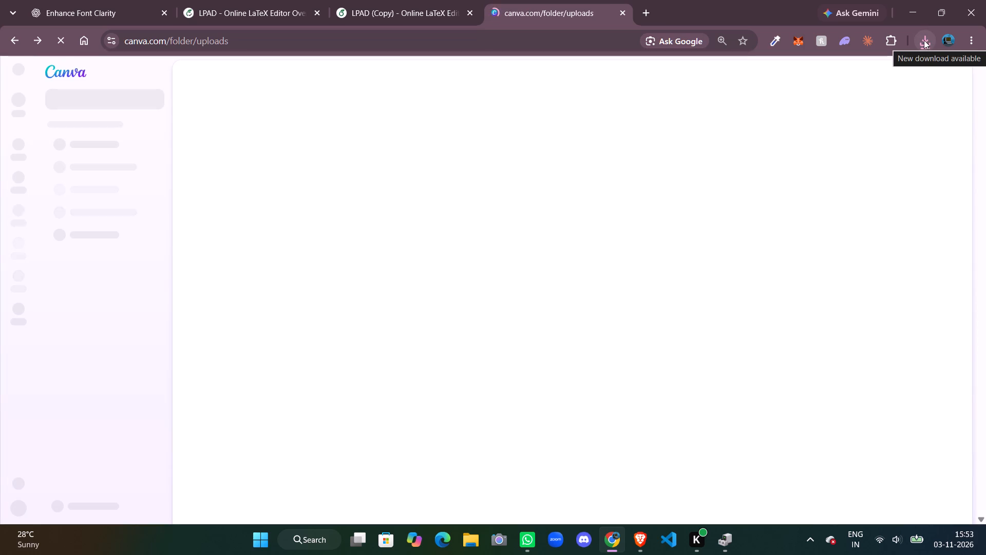
pyautogui.click(923, 40)
pyautogui.click(923, 40)
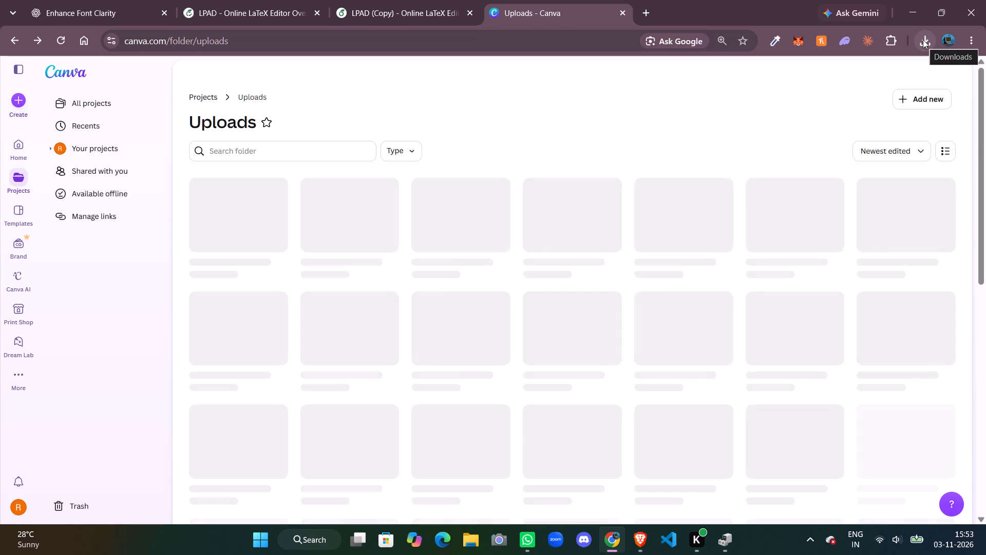
pyautogui.click(923, 40)
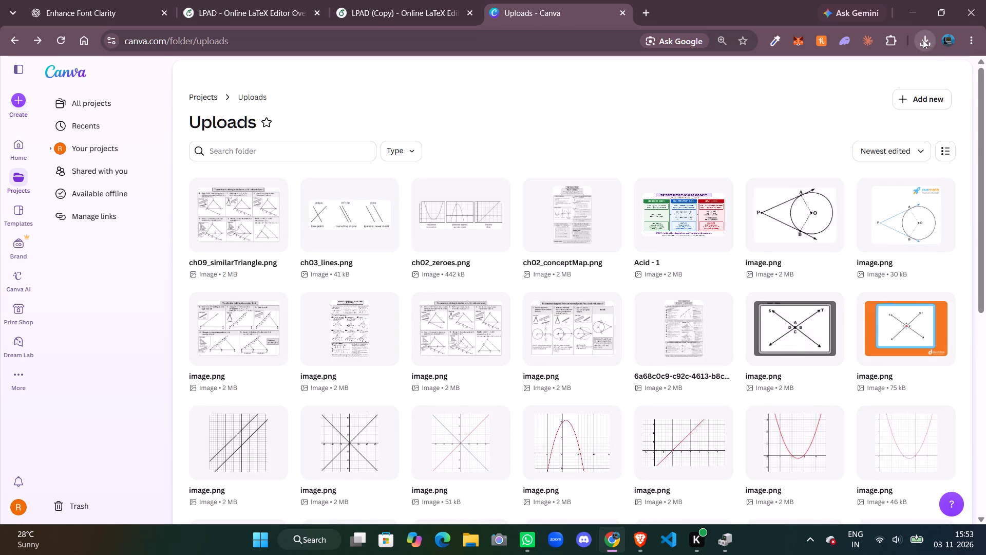
pyautogui.moveTo(792, 100); pyautogui.dragTo(544, 202)
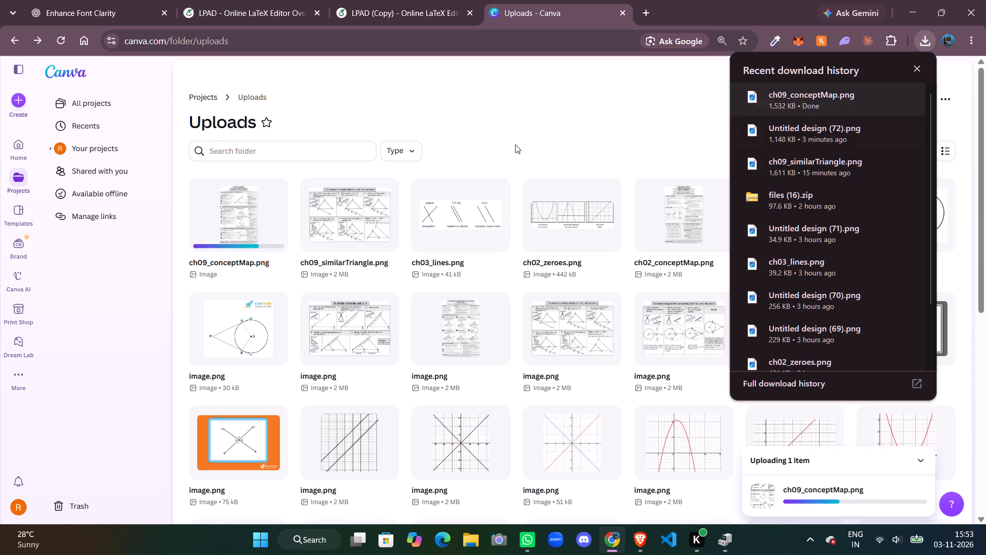
# Open the uploaded concept map and examine its text and diagrams up close, especially the enlargement and reduction constructions in section 2.
pyautogui.click(241, 213)
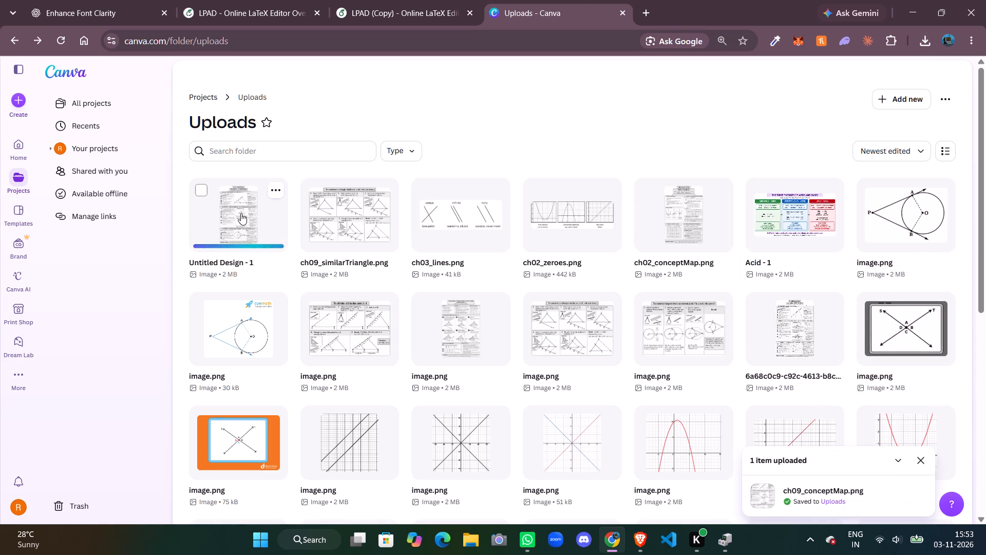
pyautogui.click(241, 213)
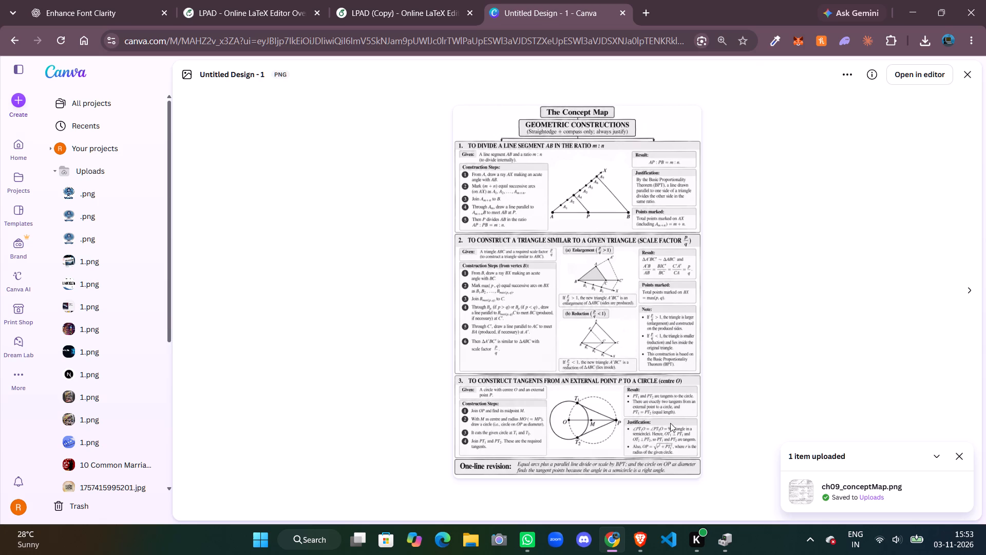
pyautogui.click(955, 456)
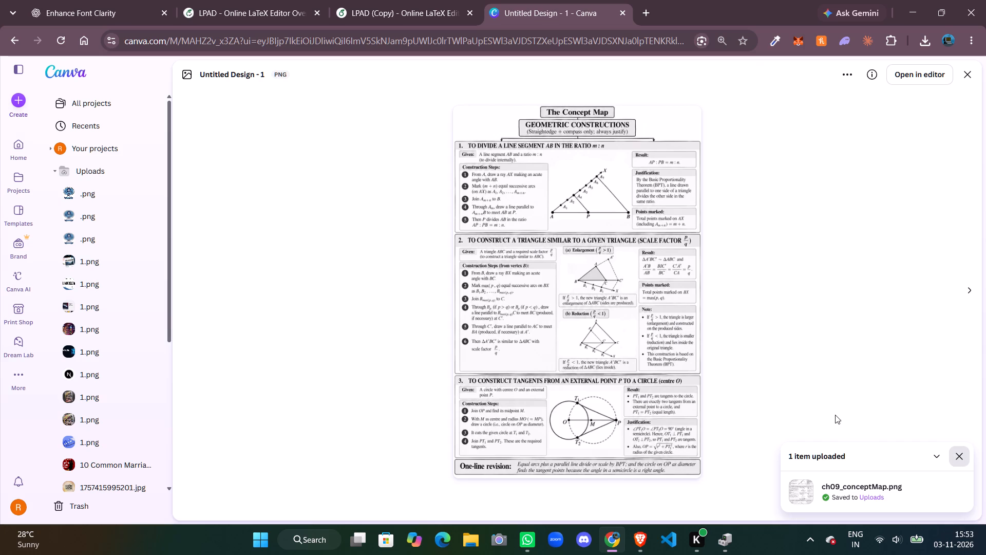
pyautogui.scroll(2, 543, 369)
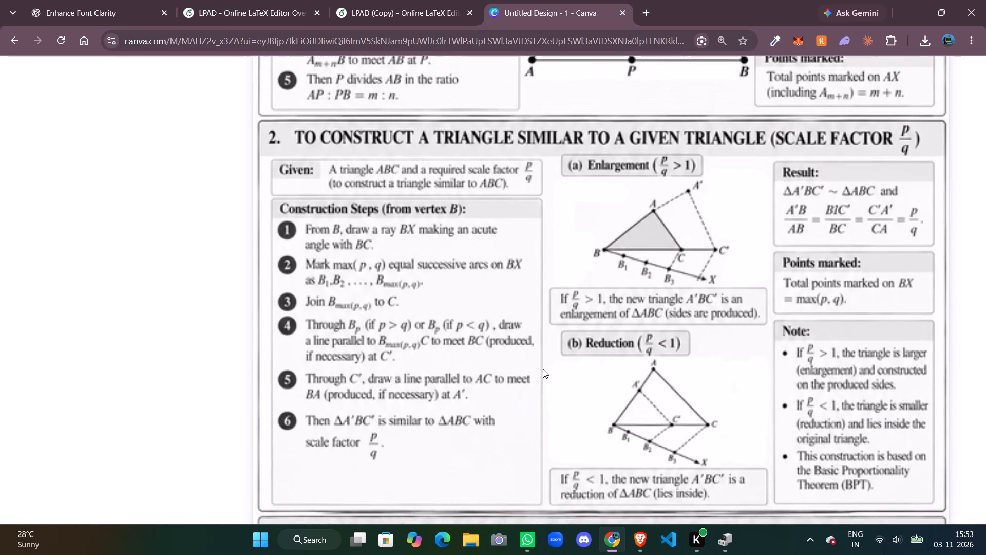
pyautogui.scroll(3, 658, 280)
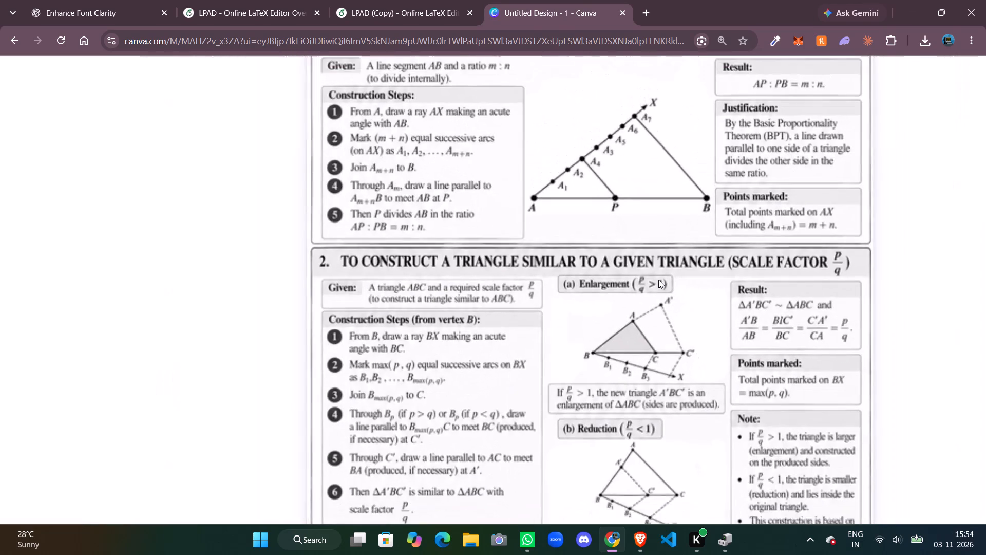
pyautogui.scroll(1, 658, 280)
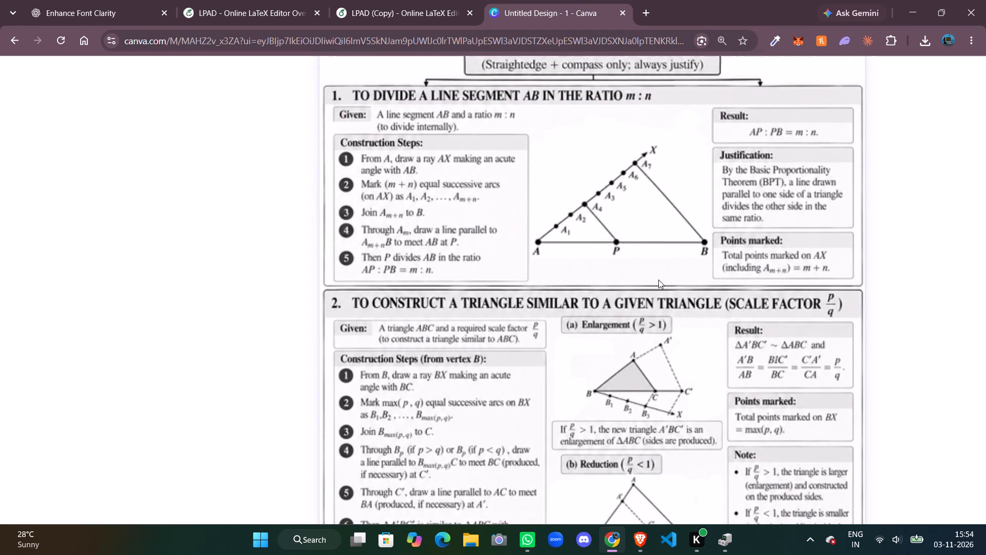
pyautogui.scroll(-1, 658, 280)
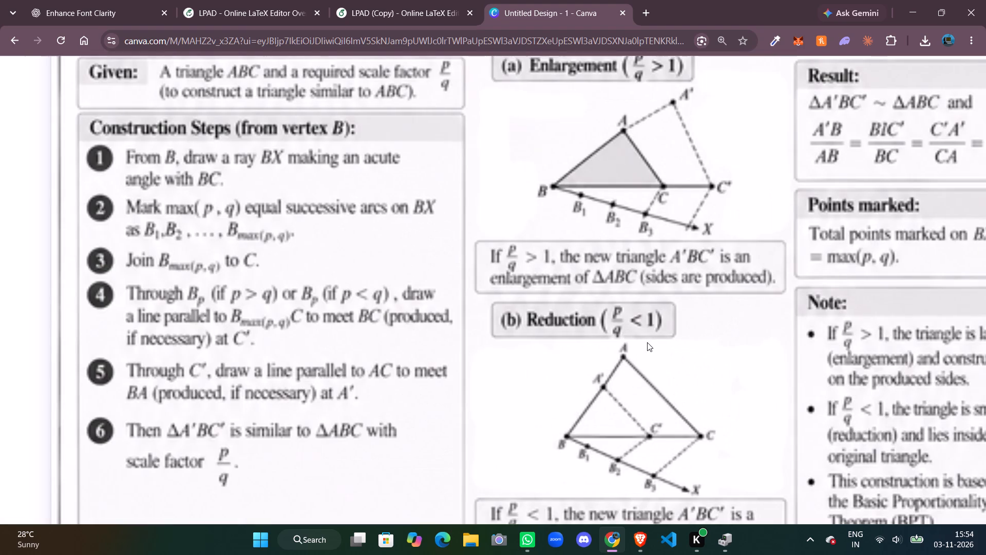
pyautogui.scroll(2, 647, 342)
pyautogui.click(668, 277)
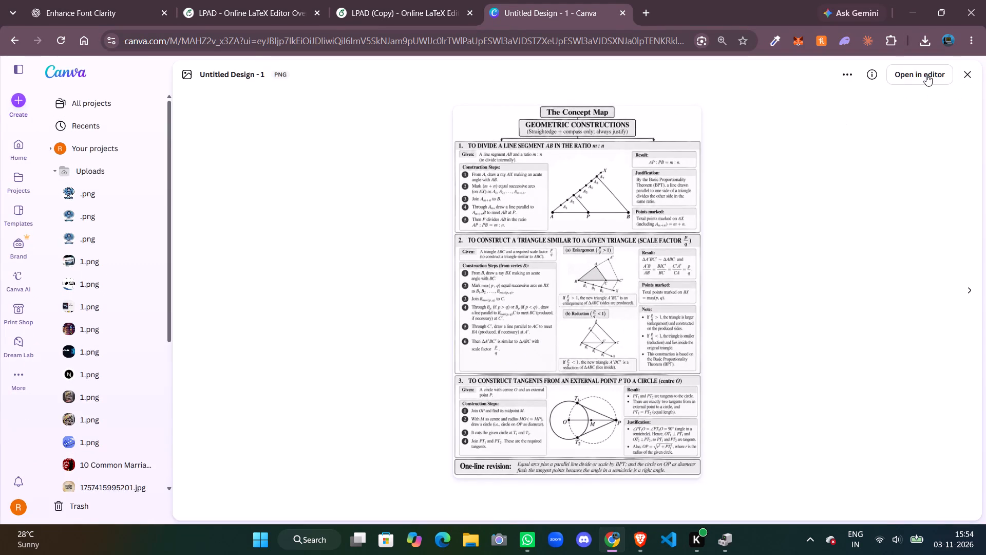
# Open the concept map image in the Canva editor as a new design, and close its preview in Uploads.
pyautogui.click(913, 76)
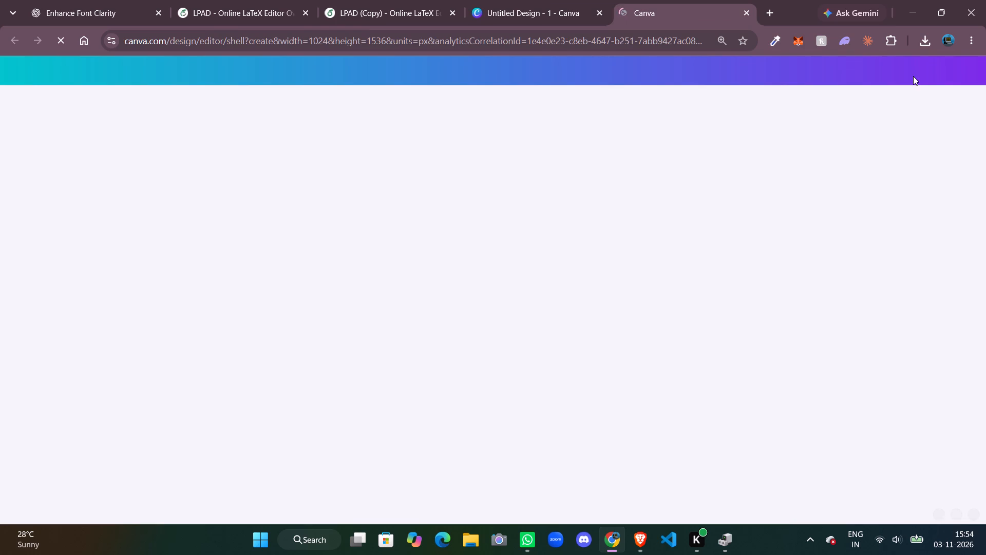
pyautogui.click(574, 1)
pyautogui.click(970, 69)
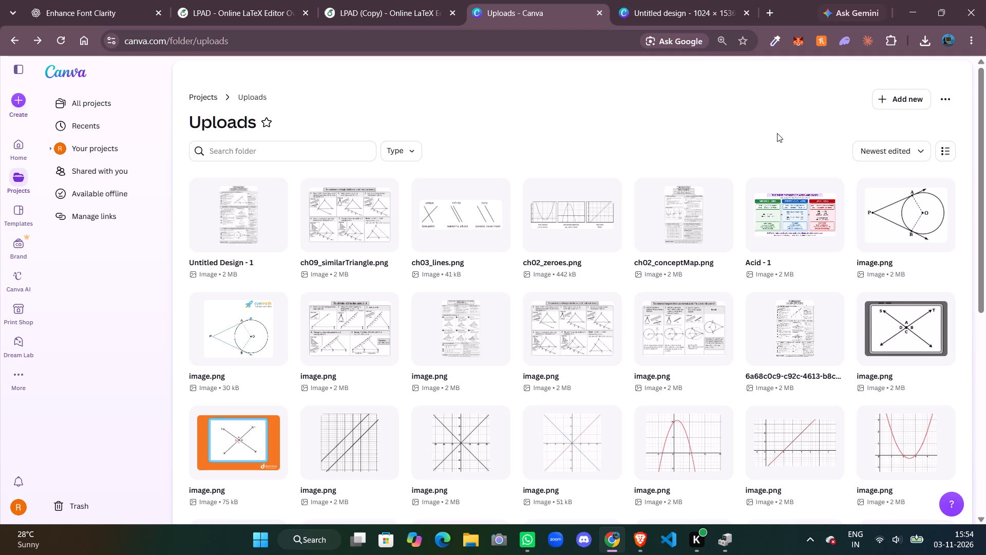
# Switch to YouTube in Brave, play the recommended song KAHA SE, and return to Canva's Uploads page.
pyautogui.hotkey('alt', 'Tab')
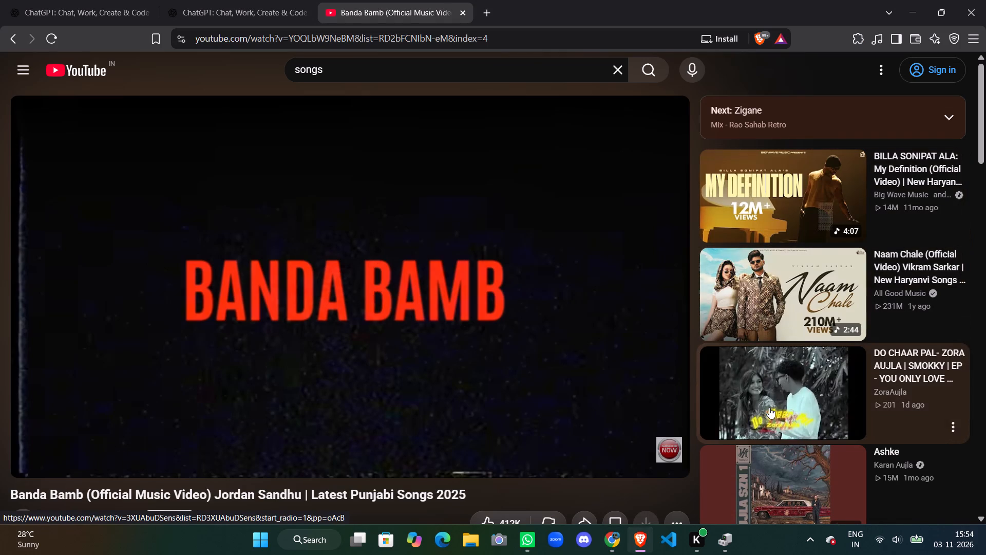
pyautogui.scroll(-3, 769, 408)
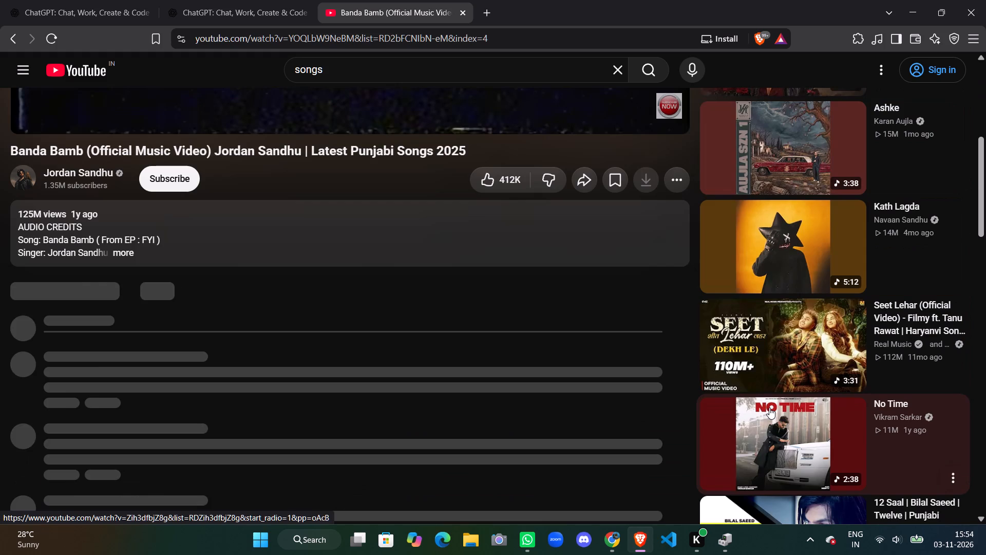
pyautogui.scroll(-2, 769, 408)
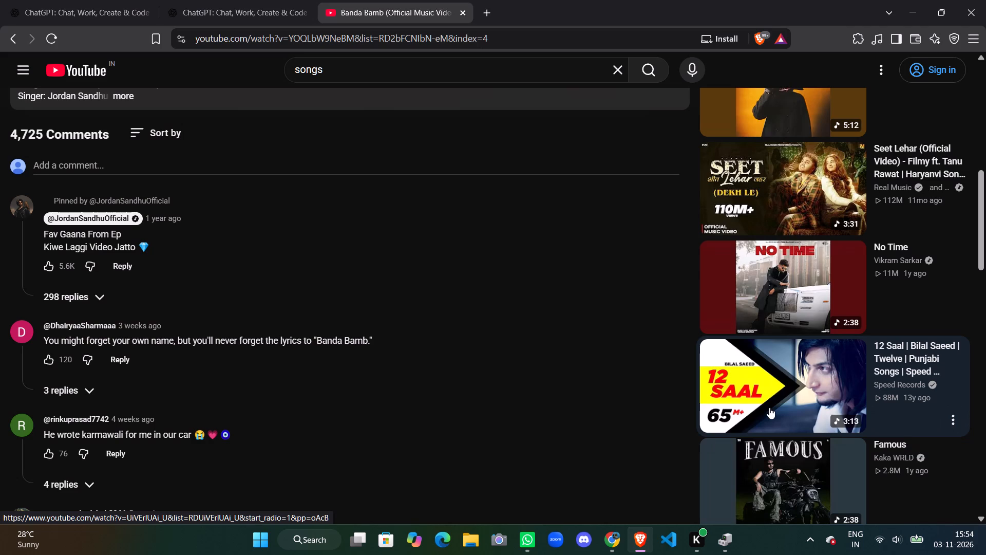
pyautogui.scroll(-2, 783, 368)
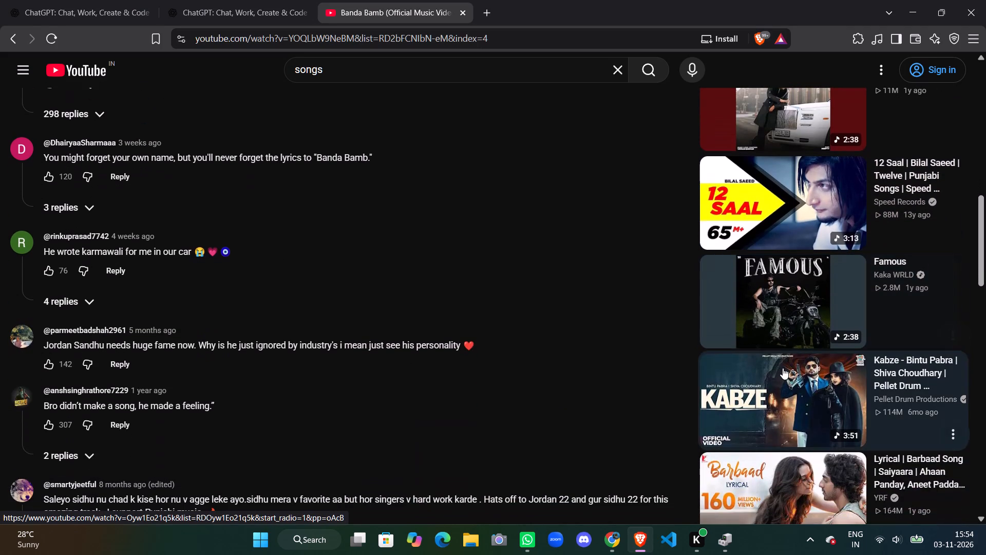
pyautogui.scroll(-1, 783, 368)
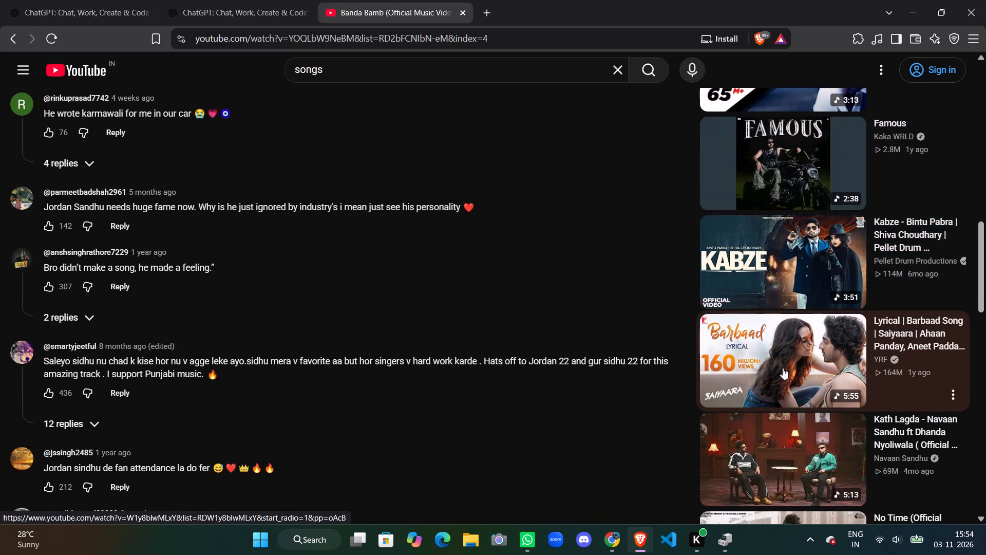
pyautogui.scroll(-2, 783, 368)
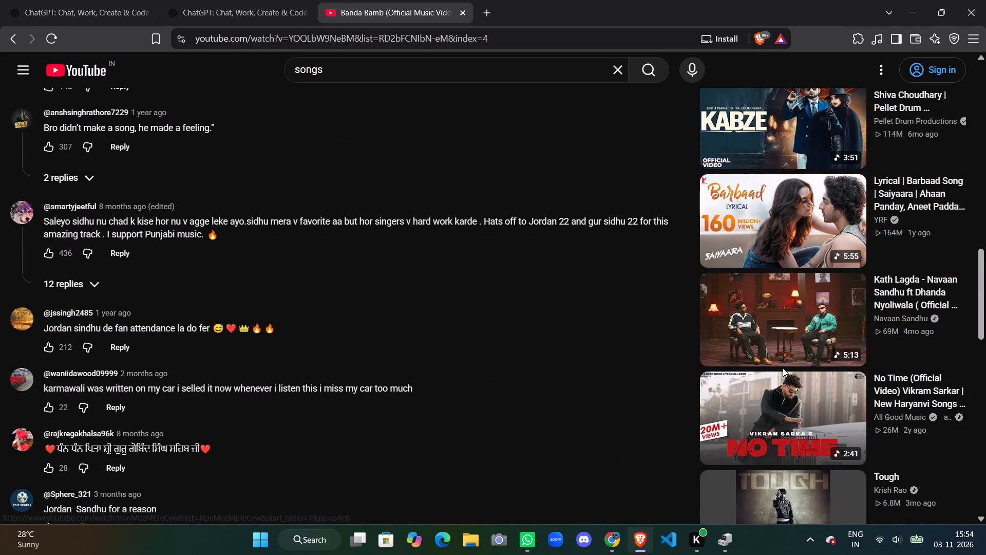
pyautogui.scroll(-2, 783, 368)
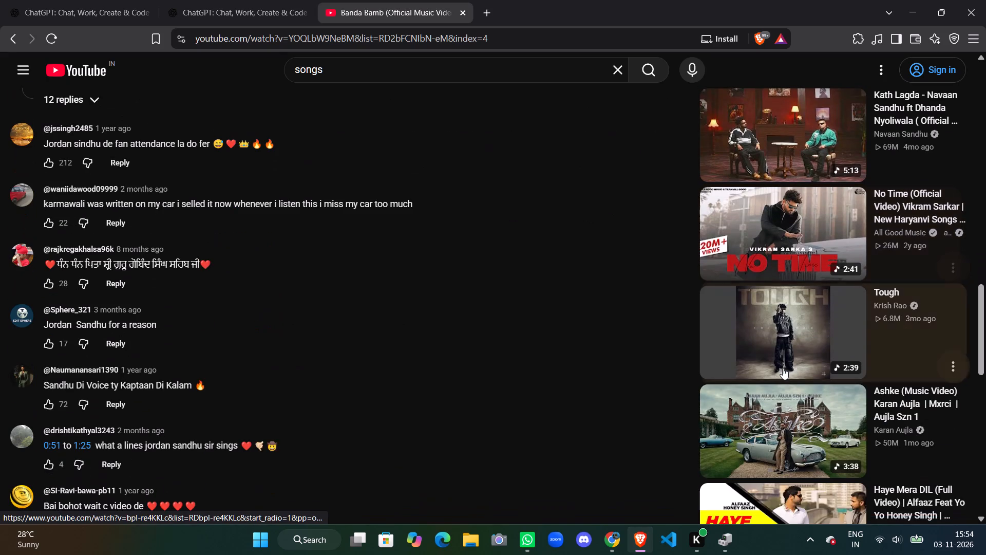
pyautogui.scroll(-3, 783, 368)
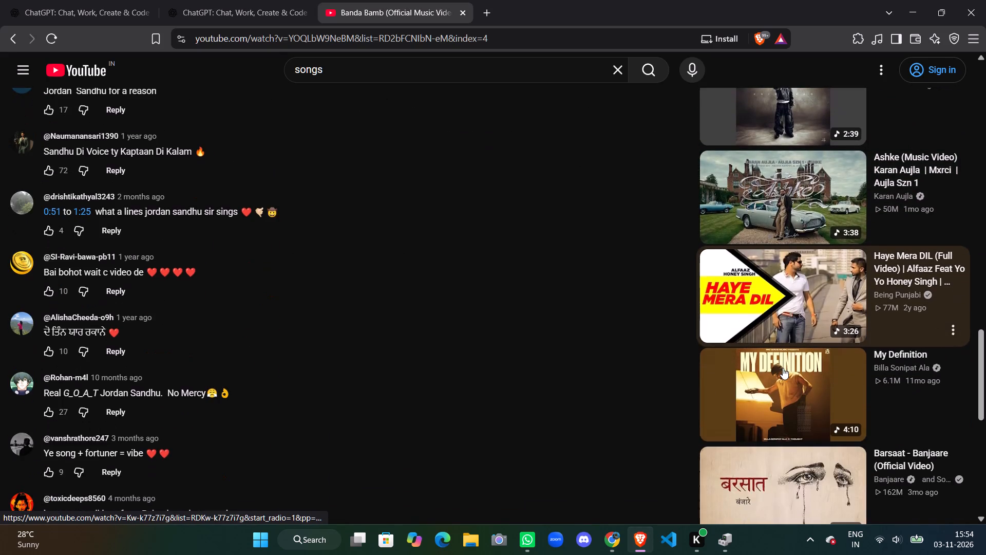
pyautogui.scroll(-3, 783, 368)
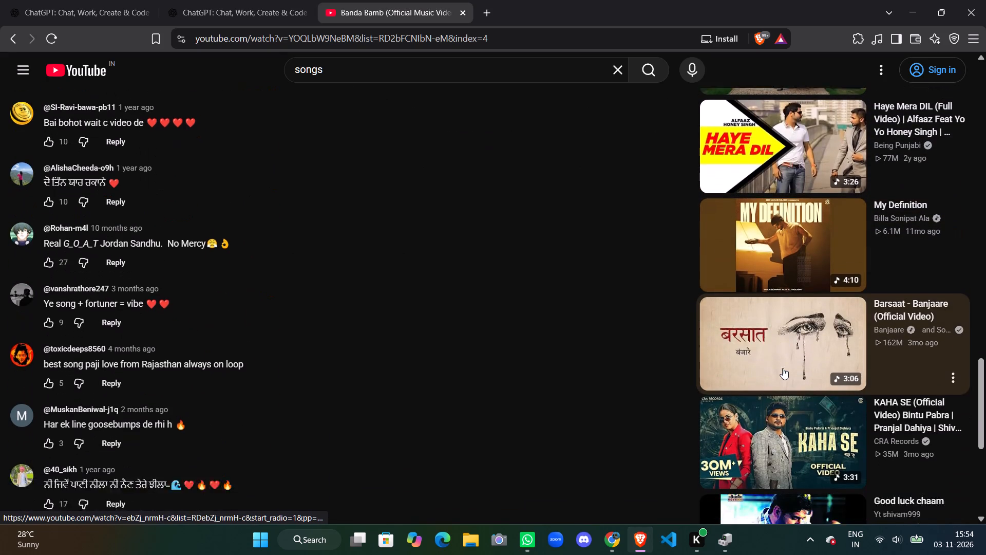
pyautogui.scroll(-2, 783, 368)
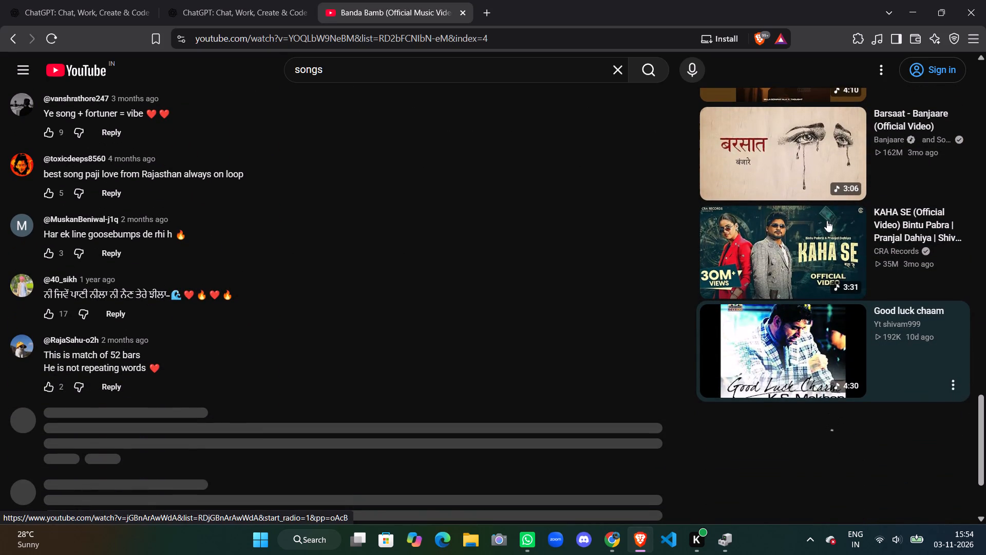
pyautogui.click(740, 267)
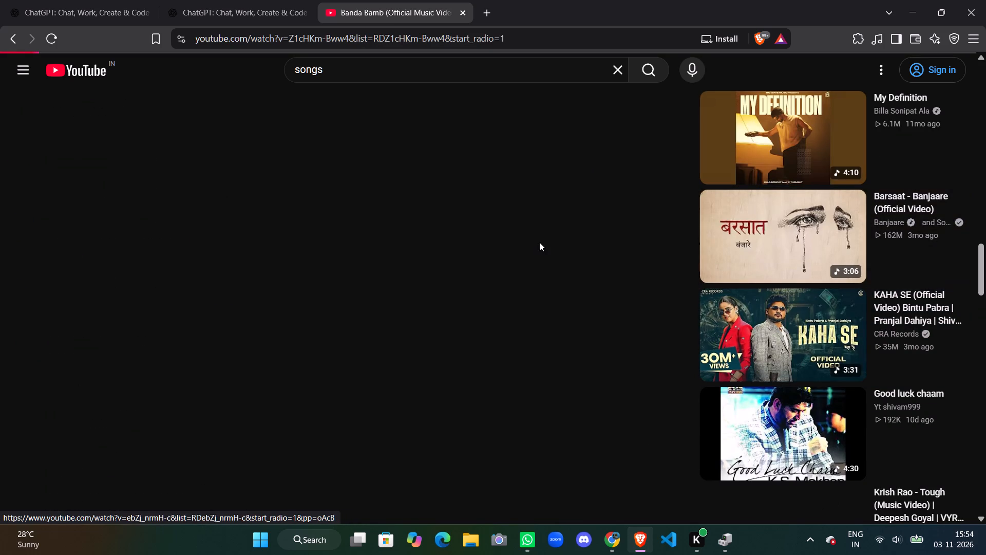
pyautogui.hotkey('alt', 'Tab')
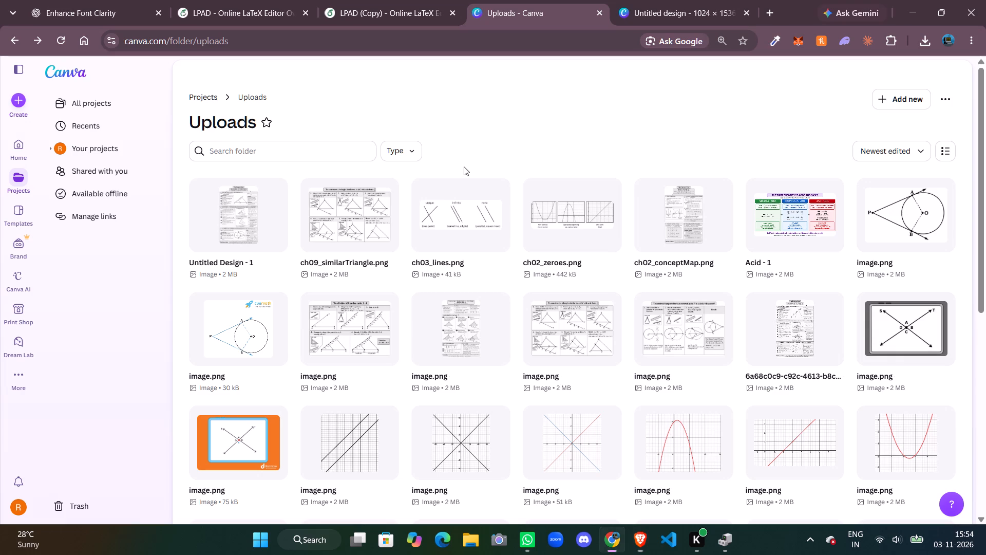
pyautogui.click(723, 143)
# Return to the concept map design and examine section 2's construction steps and its Enlargement and Reduction diagrams.
pyautogui.click(653, 0)
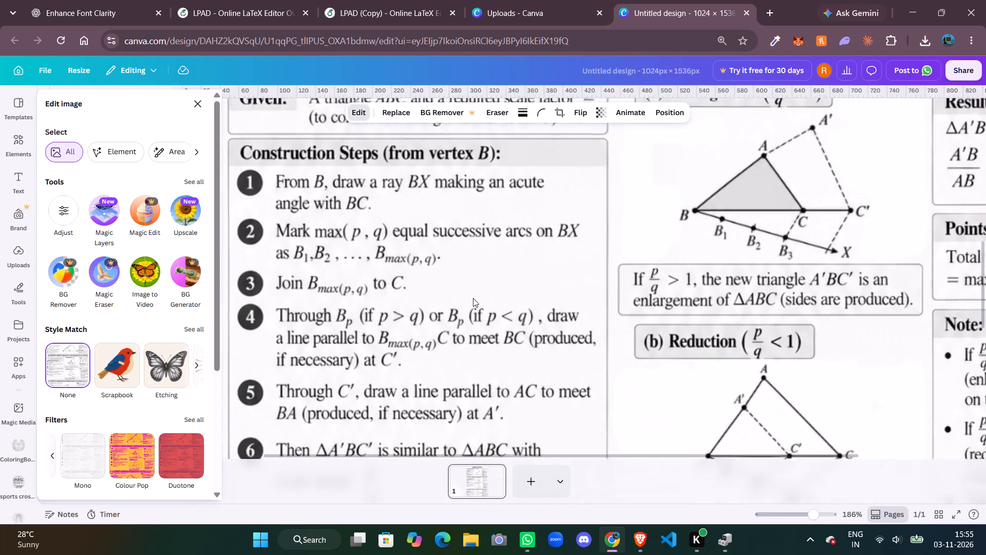
pyautogui.hscroll(-1, 473, 298)
pyautogui.scroll(2, 473, 298)
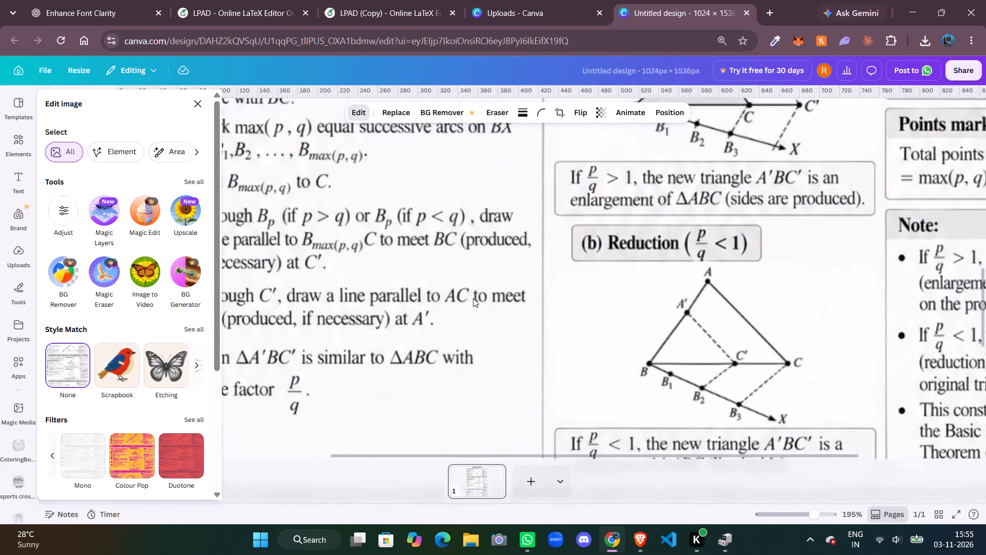
pyautogui.scroll(2, 473, 298)
pyautogui.scroll(-2, 473, 298)
pyautogui.scroll(1, 473, 298)
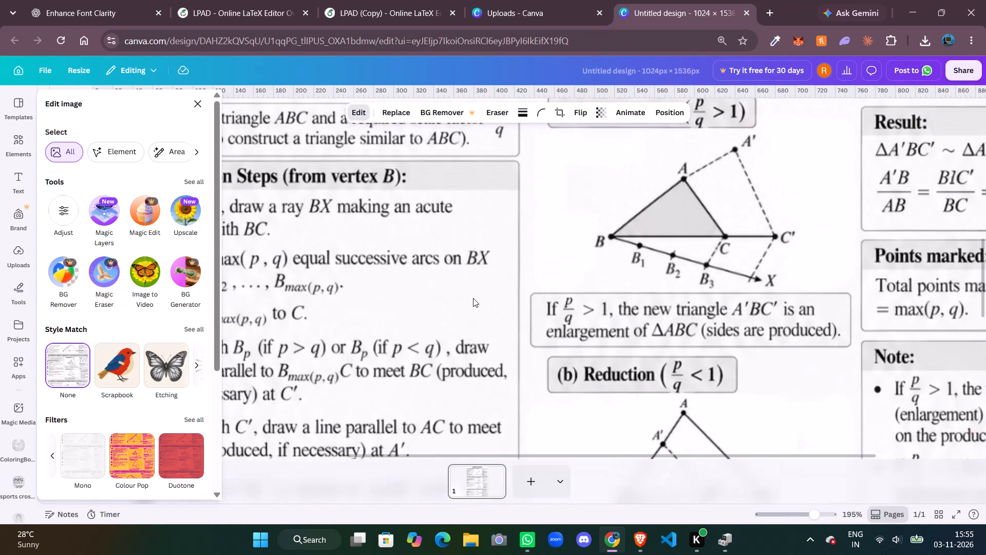
pyautogui.scroll(1, 473, 298)
pyautogui.hscroll(-1, 473, 298)
pyautogui.scroll(-1, 473, 298)
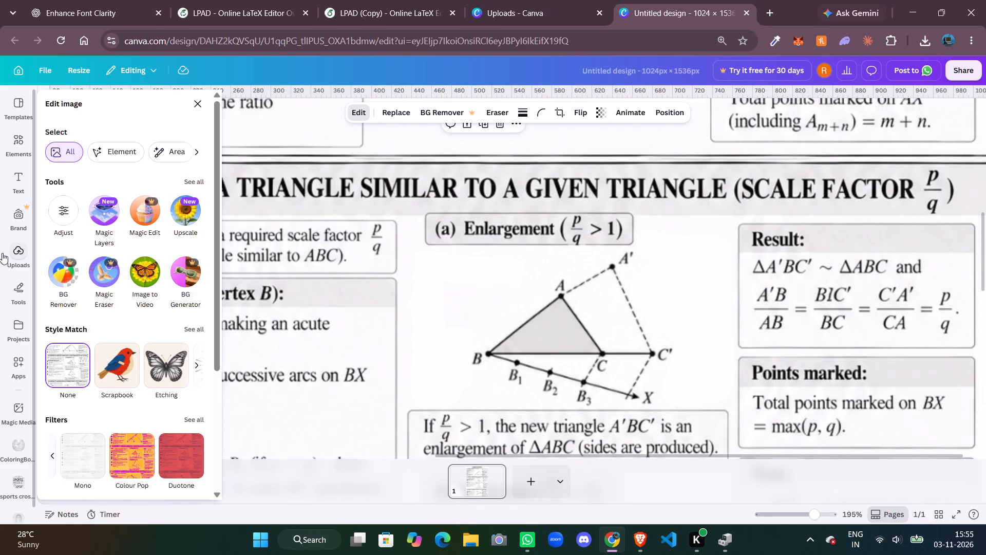
# Add a solid black line to the Enlargement diagram from B through A, about 154 long at -40°.
pyautogui.click(6, 146)
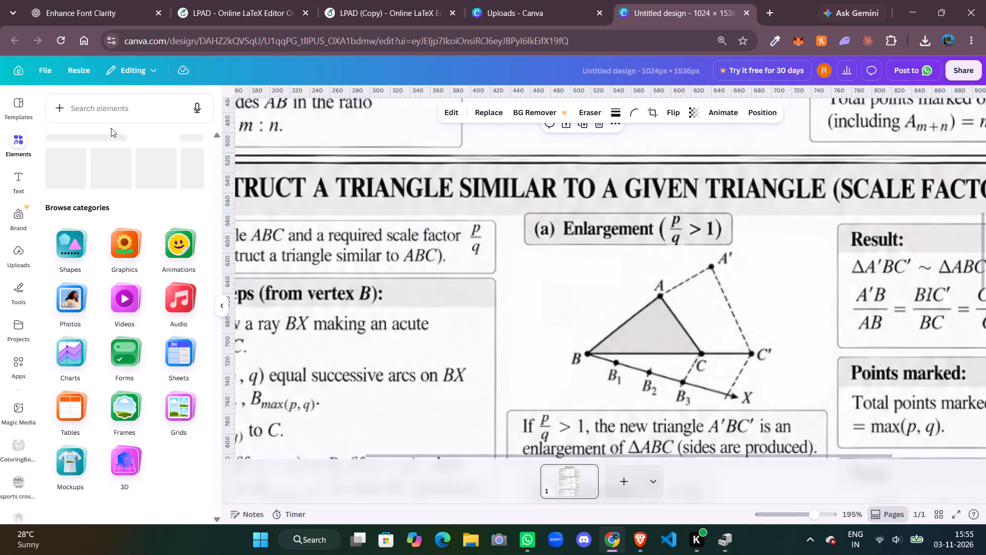
pyautogui.scroll(2, 96, 186)
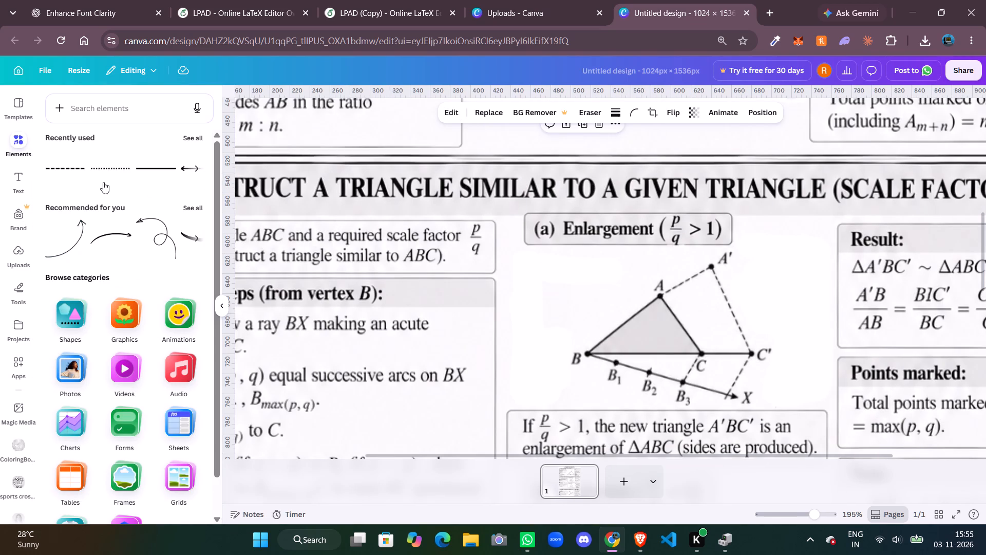
pyautogui.click(154, 168)
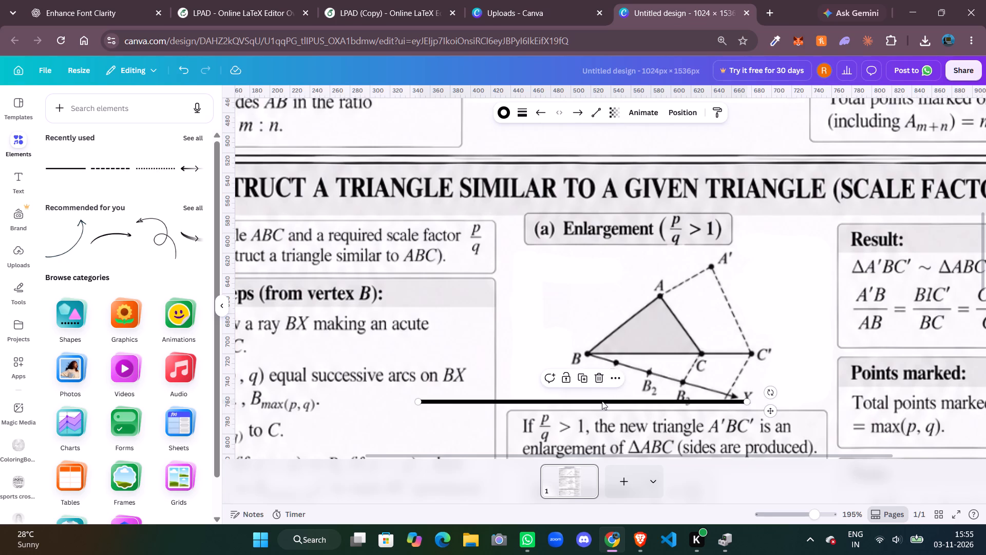
pyautogui.moveTo(600, 401); pyautogui.dragTo(567, 324)
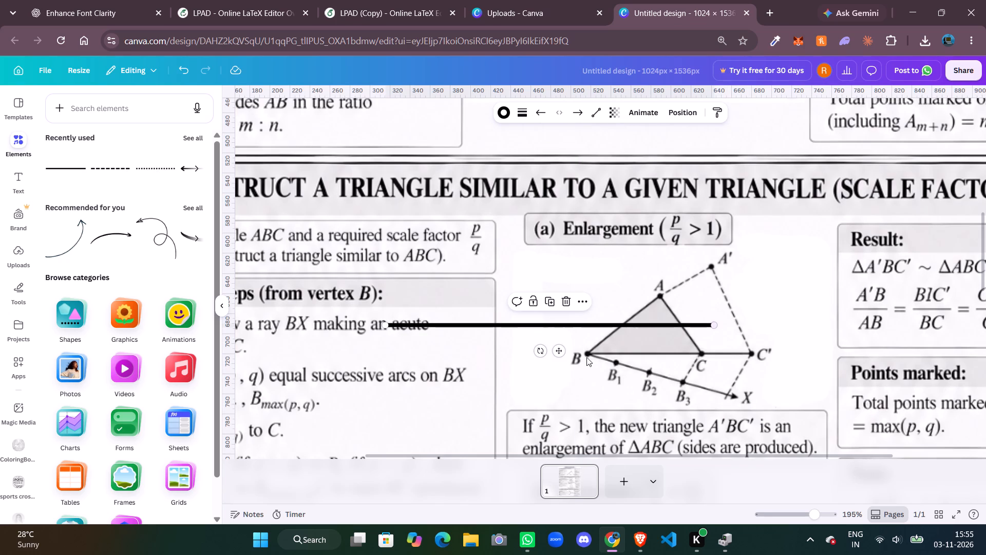
pyautogui.moveTo(540, 352); pyautogui.dragTo(573, 347)
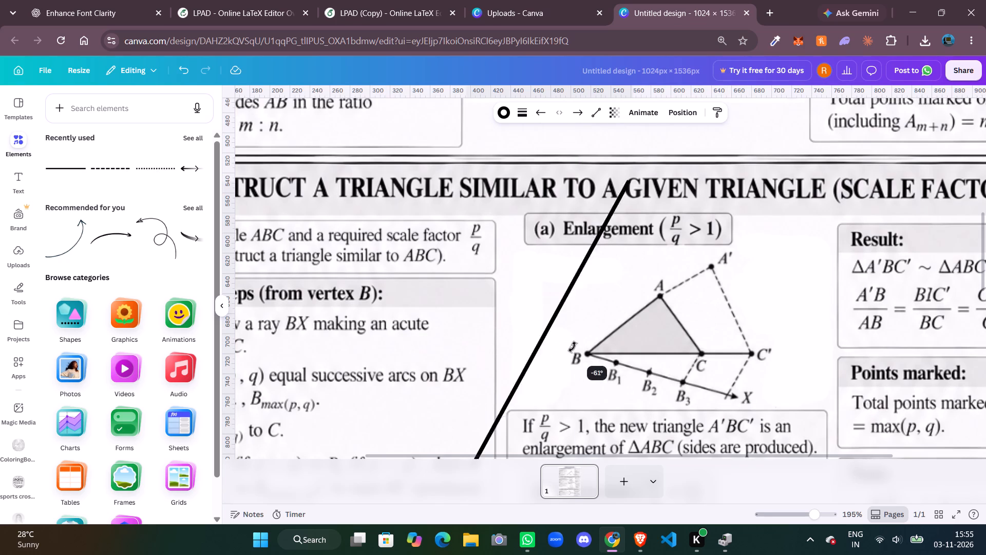
pyautogui.moveTo(573, 347); pyautogui.dragTo(558, 350)
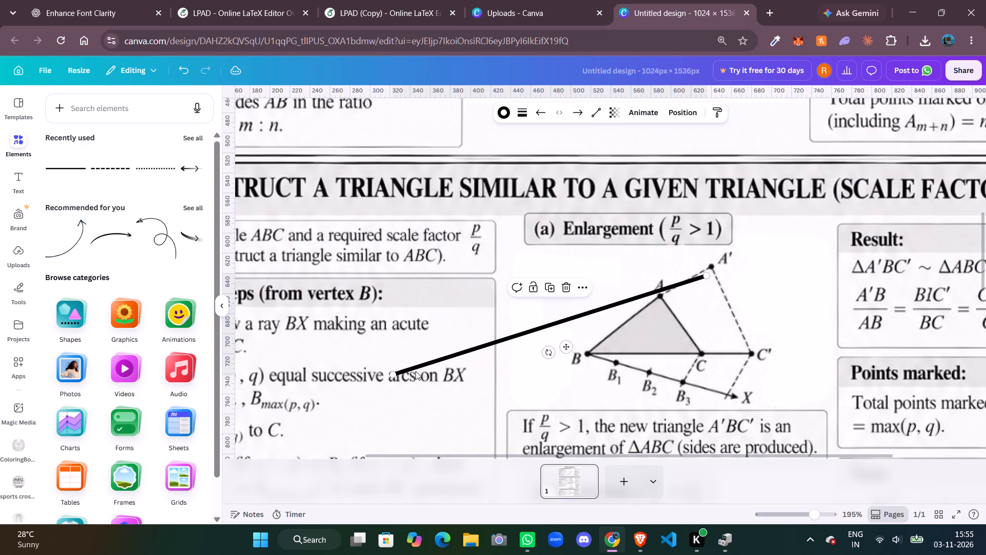
pyautogui.moveTo(390, 374); pyautogui.dragTo(583, 353)
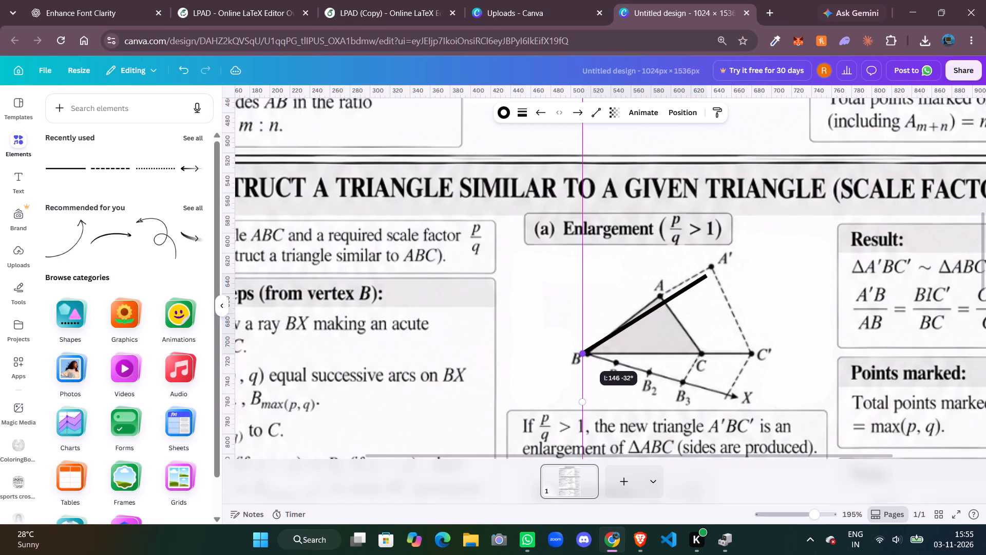
pyautogui.moveTo(583, 353); pyautogui.dragTo(586, 353)
pyautogui.hscroll(-1, 655, 287)
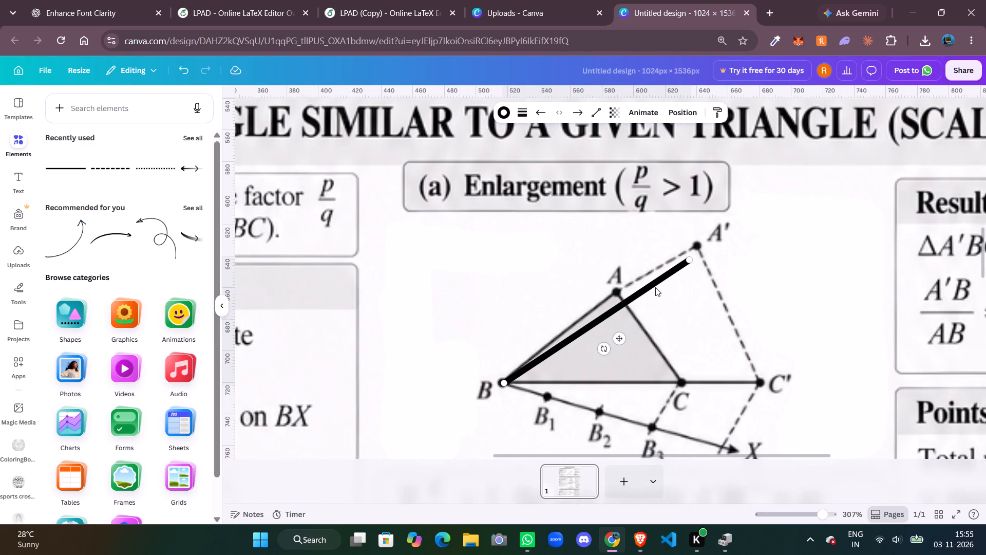
pyautogui.moveTo(690, 261); pyautogui.dragTo(691, 229)
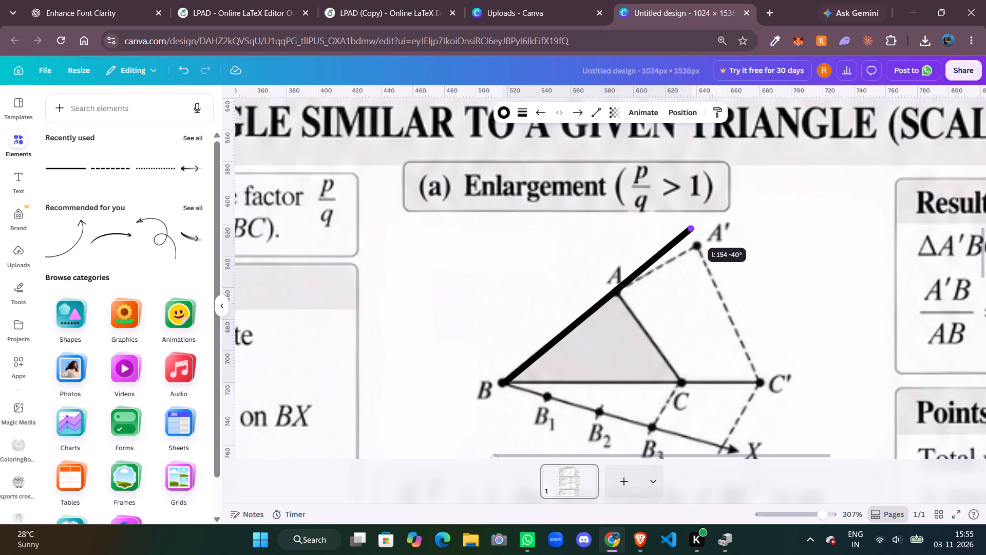
pyautogui.moveTo(691, 229); pyautogui.dragTo(692, 229)
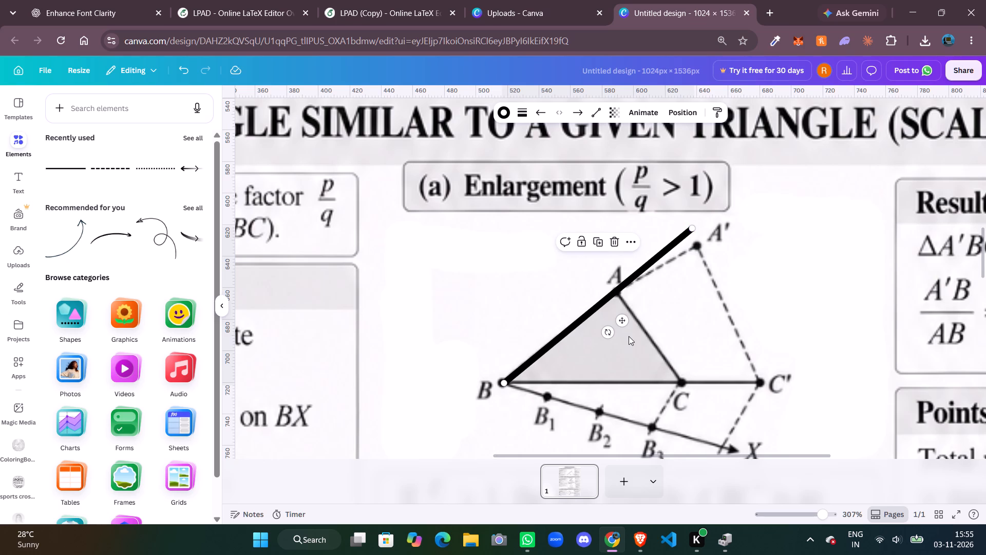
# Inspect the new line against side BA and fine-tune its free end near A'.
pyautogui.click(535, 326)
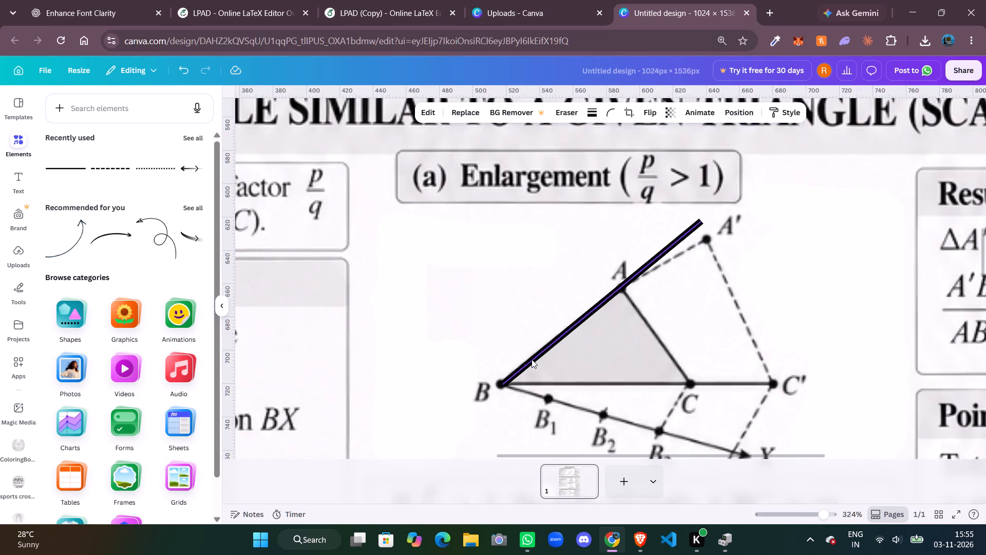
pyautogui.click(508, 380)
pyautogui.click(488, 394)
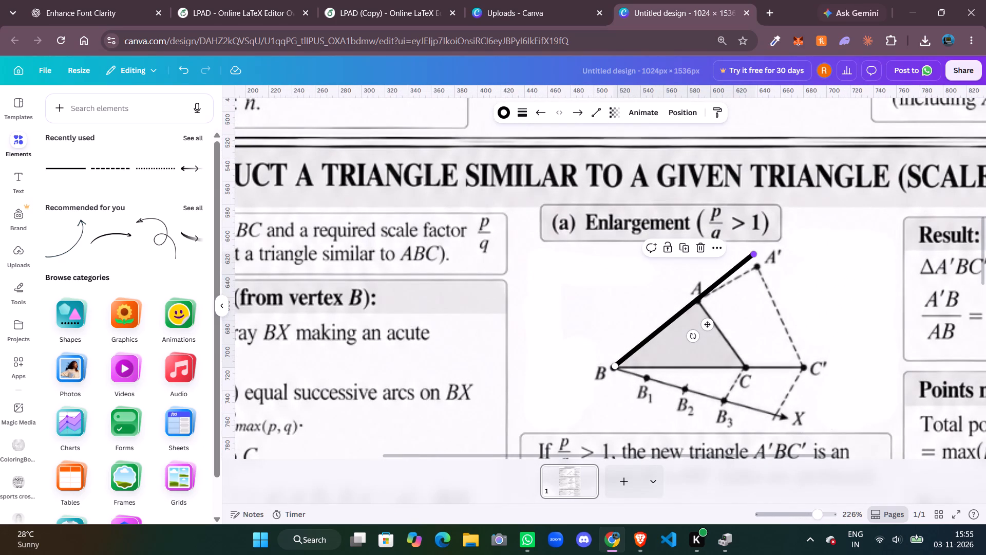
pyautogui.click(755, 254)
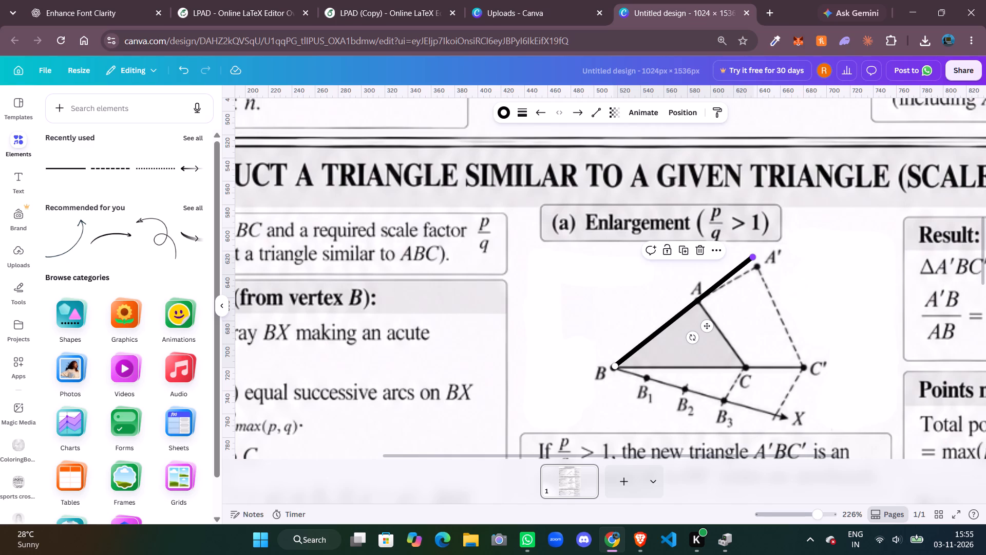
pyautogui.click(559, 278)
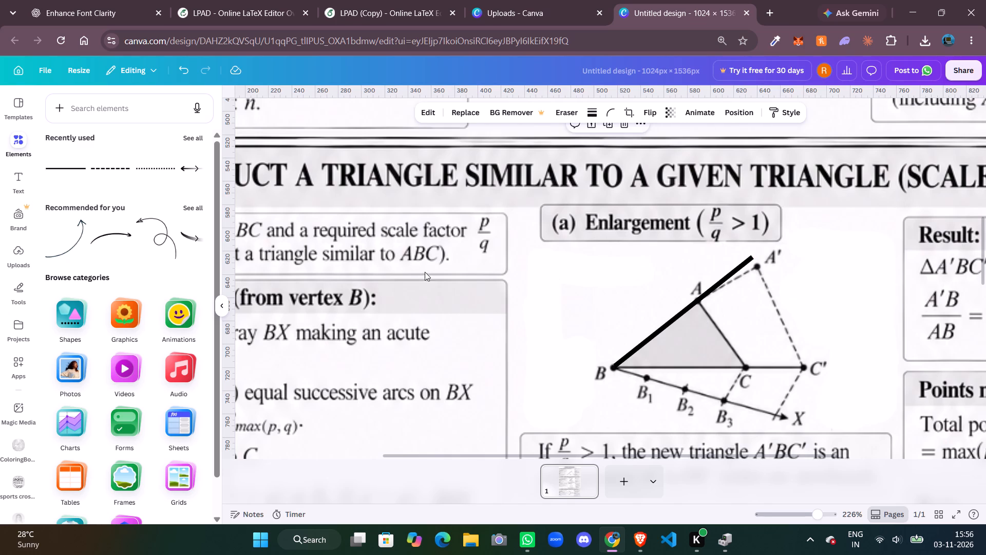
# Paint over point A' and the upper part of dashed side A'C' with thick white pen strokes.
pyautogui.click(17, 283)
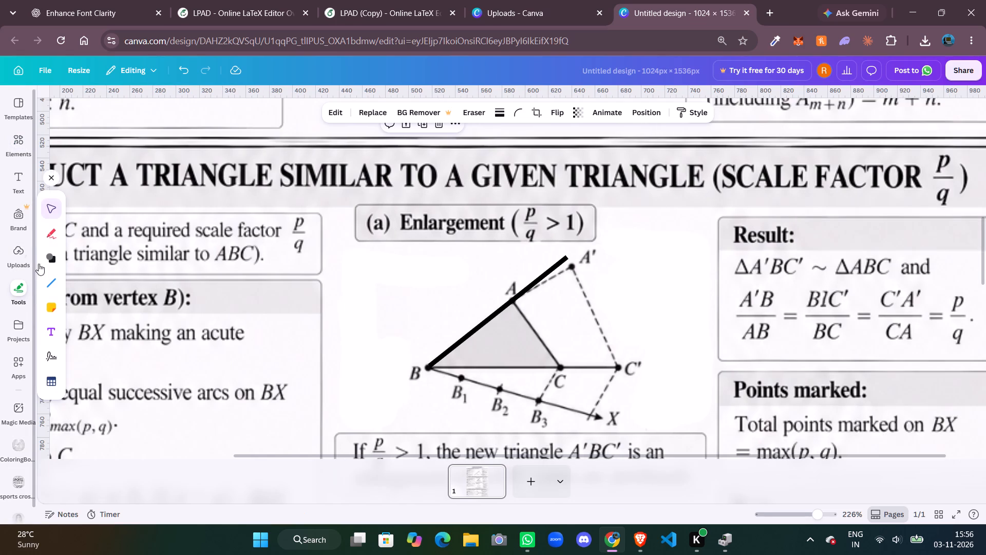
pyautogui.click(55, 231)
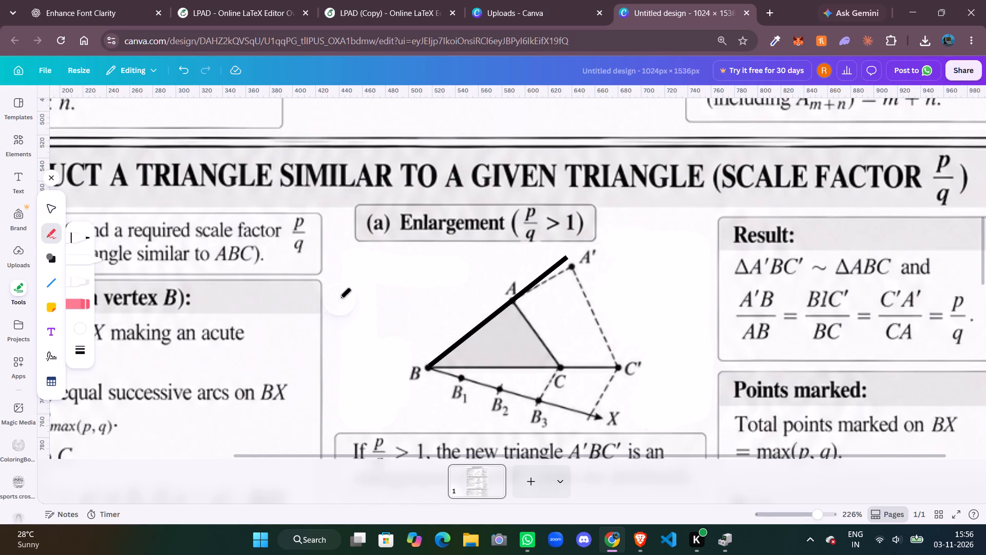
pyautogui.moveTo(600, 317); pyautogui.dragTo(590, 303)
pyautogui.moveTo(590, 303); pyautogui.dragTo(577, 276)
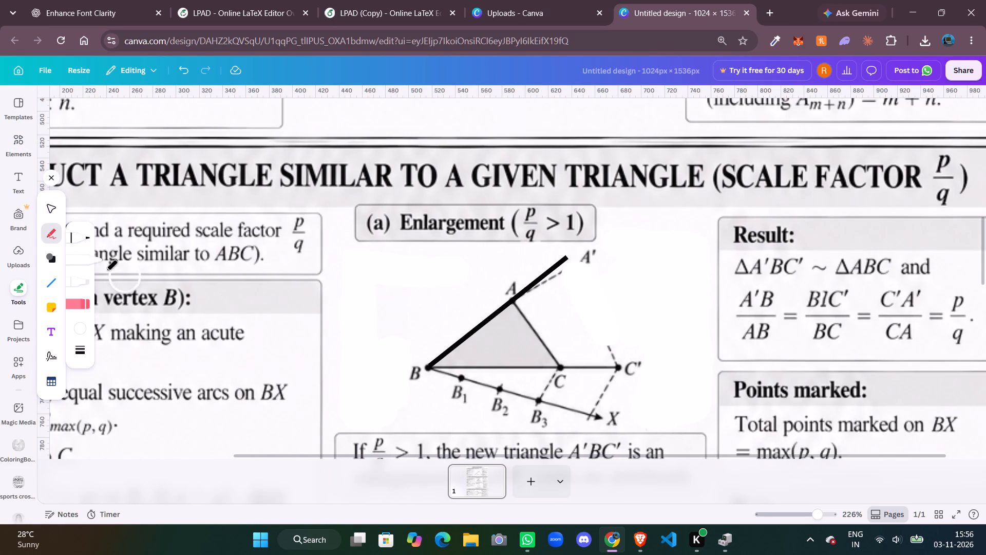
# Move the solid black line up and left off the triangle, across the Enlargement heading.
pyautogui.click(49, 213)
pyautogui.click(504, 307)
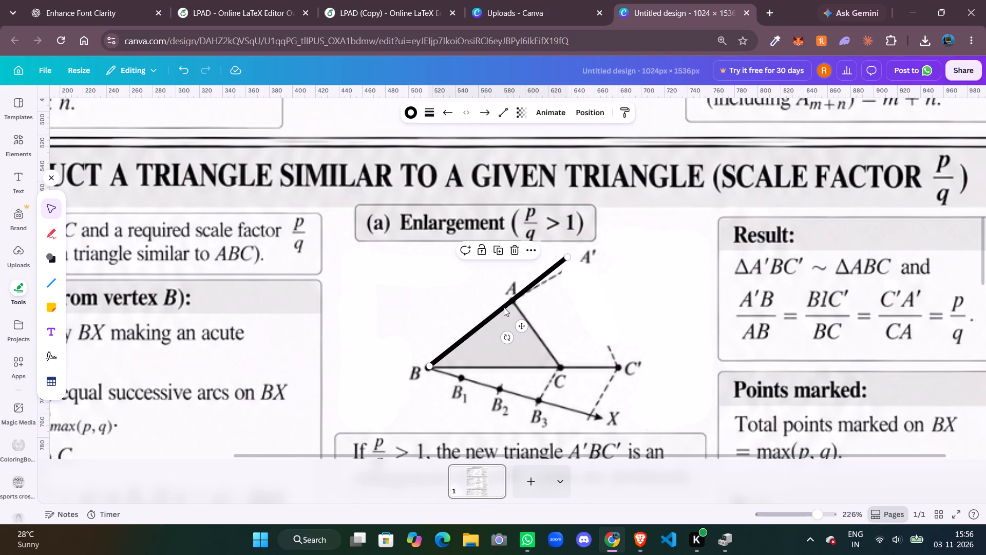
pyautogui.press('Up')
pyautogui.press('Up')
pyautogui.press('Up')
pyautogui.press('Up')
pyautogui.press('Up')
pyautogui.press('Up')
pyautogui.press('Up')
pyautogui.press('Up')
pyautogui.press('Up')
pyautogui.press('Up')
pyautogui.press('Up')
pyautogui.press('Up')
pyautogui.press('Up')
pyautogui.press('Up')
pyautogui.press('Up')
pyautogui.press('Up')
pyautogui.press('Up')
pyautogui.press('Up')
pyautogui.press('Up')
pyautogui.press('Up')
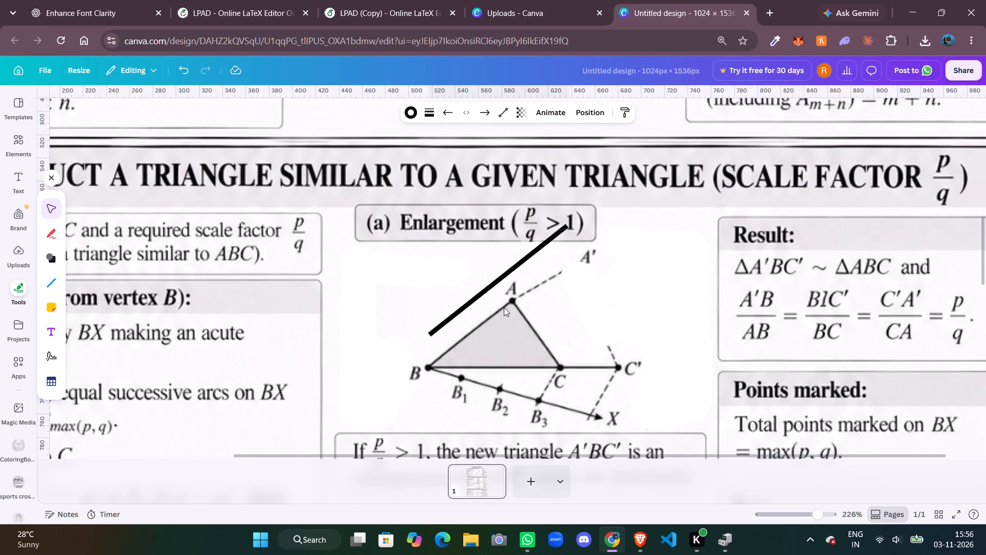
pyautogui.press('Left')
pyautogui.press('Left')
pyautogui.press('Left')
pyautogui.press('Left')
pyautogui.press('Left')
pyautogui.press('Left')
pyautogui.press('Left')
pyautogui.press('Left')
pyautogui.press('Left')
pyautogui.press('Left')
pyautogui.press('Left')
pyautogui.press('Left')
pyautogui.press('Left')
pyautogui.press('Left')
pyautogui.press('Left')
pyautogui.press('Left')
pyautogui.press('Left')
pyautogui.press('Left')
pyautogui.press('Left')
pyautogui.press('Left')
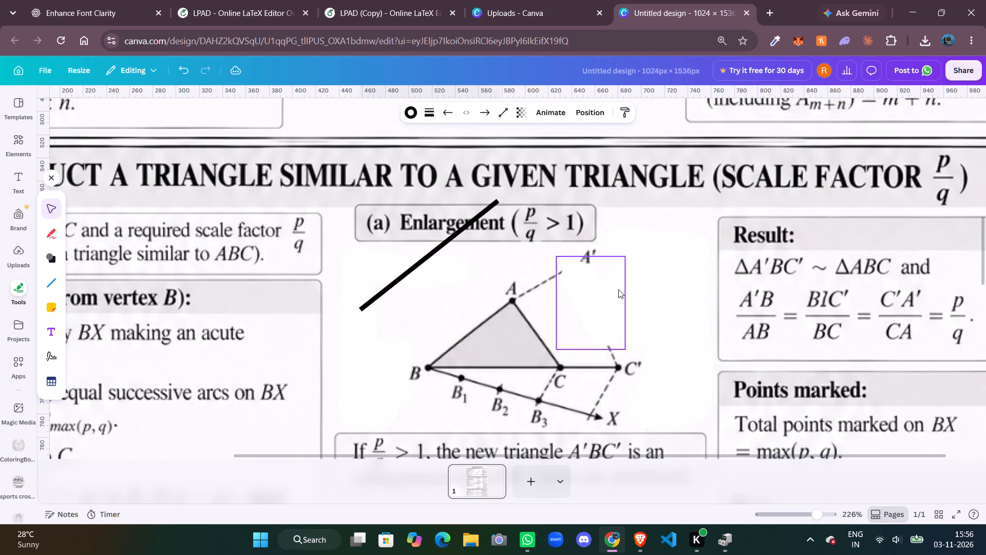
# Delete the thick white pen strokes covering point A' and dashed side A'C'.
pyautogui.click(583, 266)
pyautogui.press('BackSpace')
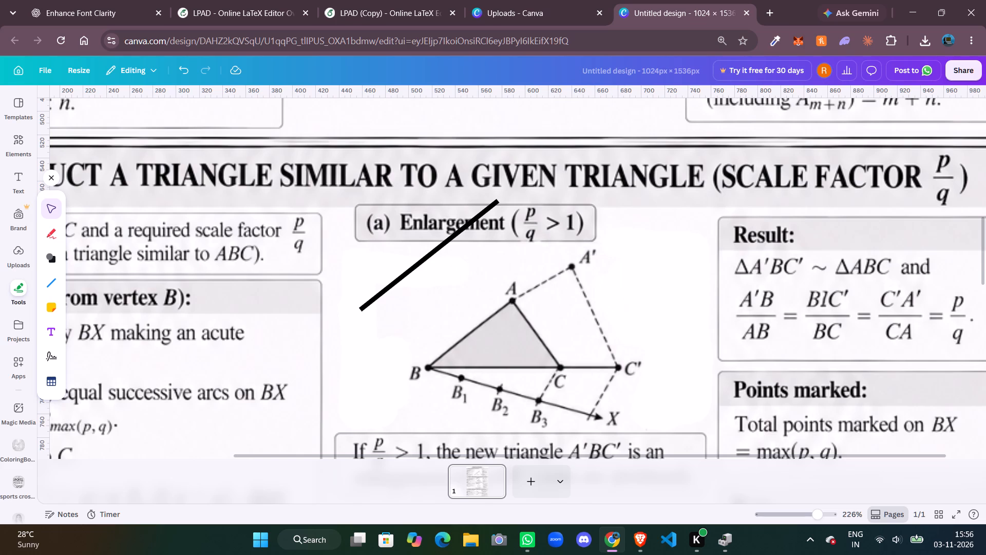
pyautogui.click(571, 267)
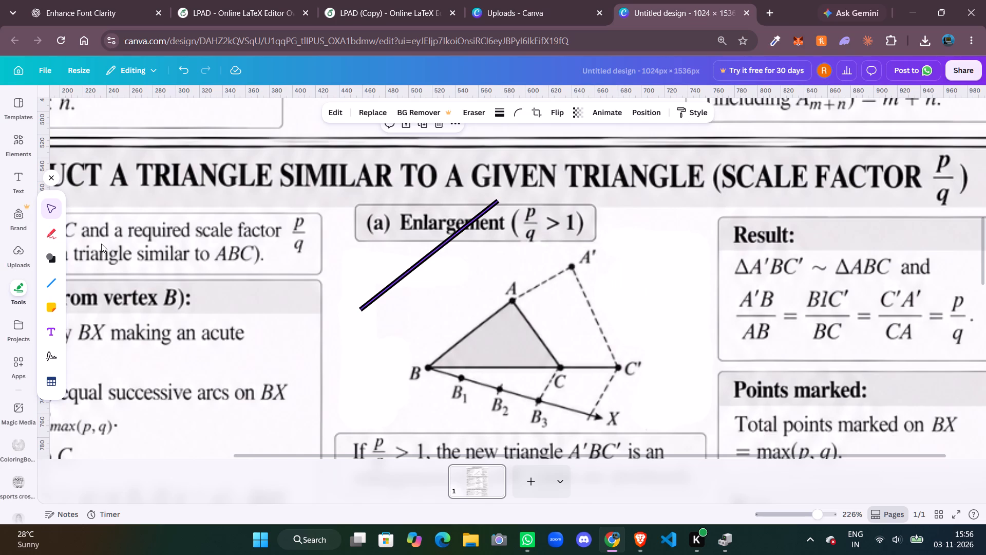
# Set the white pen's weight to 5 and paint over point A' and the adjoining dashed parts of AA' and A'C'.
pyautogui.click(49, 231)
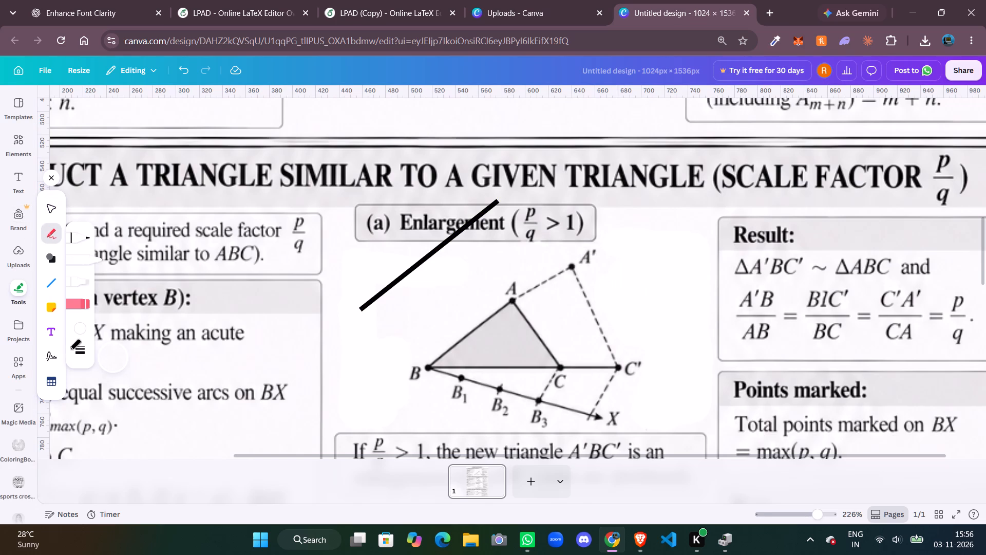
pyautogui.click(81, 353)
pyautogui.click(125, 364)
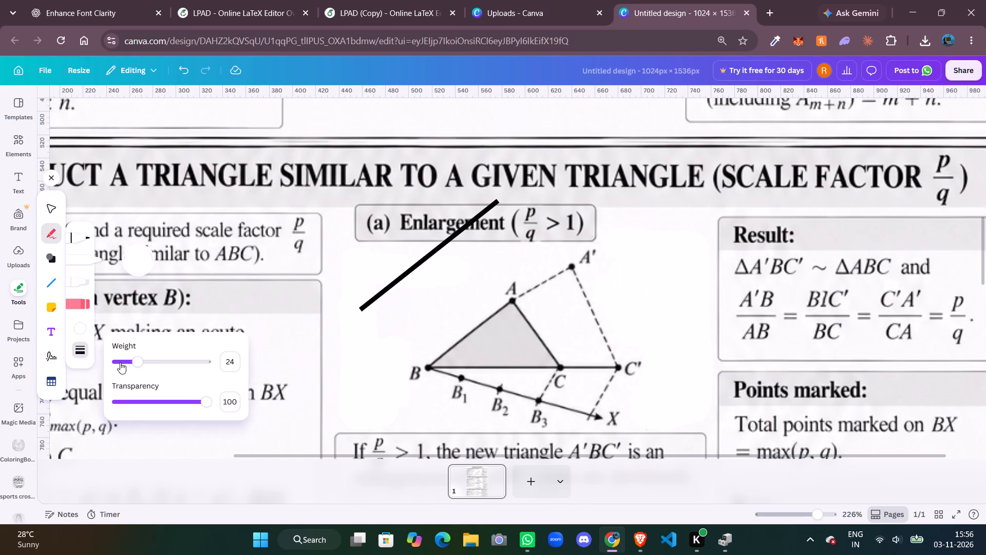
pyautogui.click(120, 360)
pyautogui.click(122, 363)
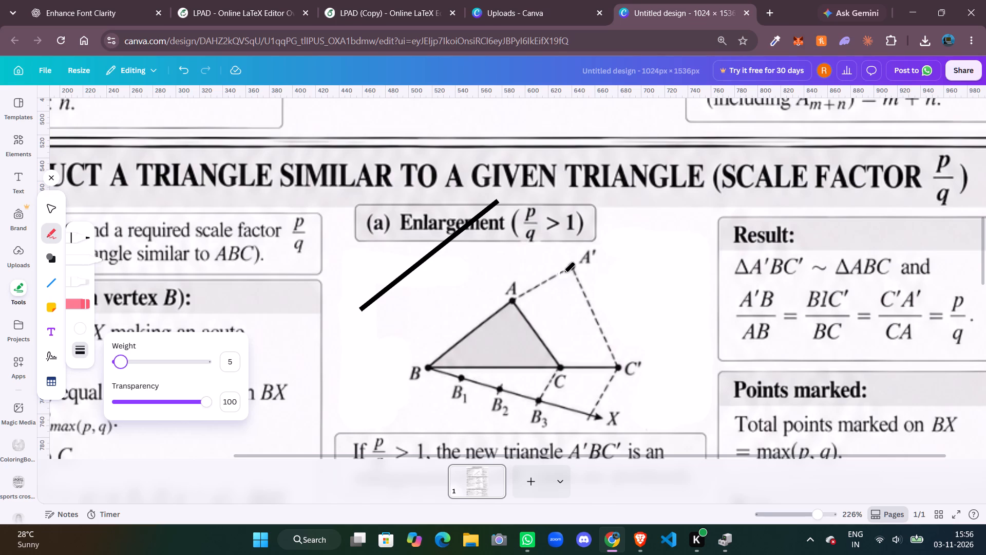
pyautogui.moveTo(567, 269); pyautogui.dragTo(571, 265)
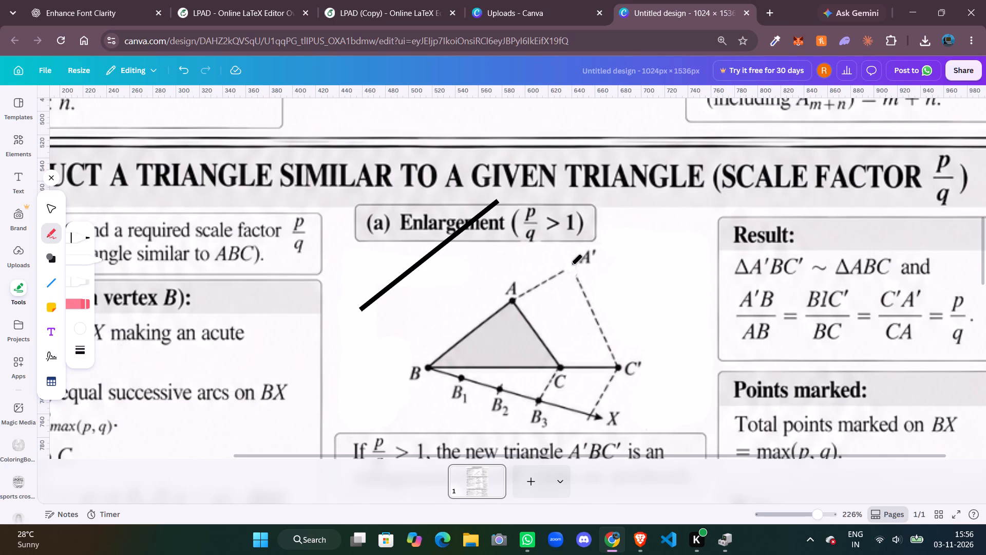
pyautogui.moveTo(571, 265); pyautogui.dragTo(573, 269)
pyautogui.moveTo(562, 272); pyautogui.dragTo(565, 278)
pyautogui.moveTo(565, 278); pyautogui.dragTo(553, 279)
pyautogui.moveTo(568, 262); pyautogui.dragTo(583, 297)
pyautogui.moveTo(583, 297); pyautogui.dragTo(601, 334)
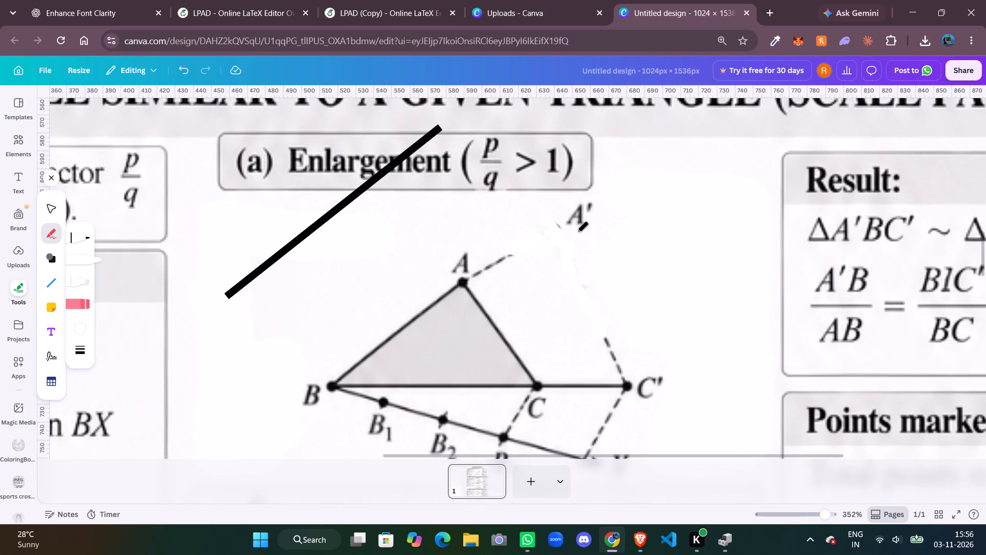
# Paint over the remaining dashes of A'C' in white, from below the A' label down to just above C'.
pyautogui.moveTo(555, 225); pyautogui.dragTo(582, 300)
pyautogui.moveTo(582, 300); pyautogui.dragTo(586, 294)
pyautogui.moveTo(586, 294); pyautogui.dragTo(611, 358)
pyautogui.moveTo(611, 358); pyautogui.dragTo(619, 366)
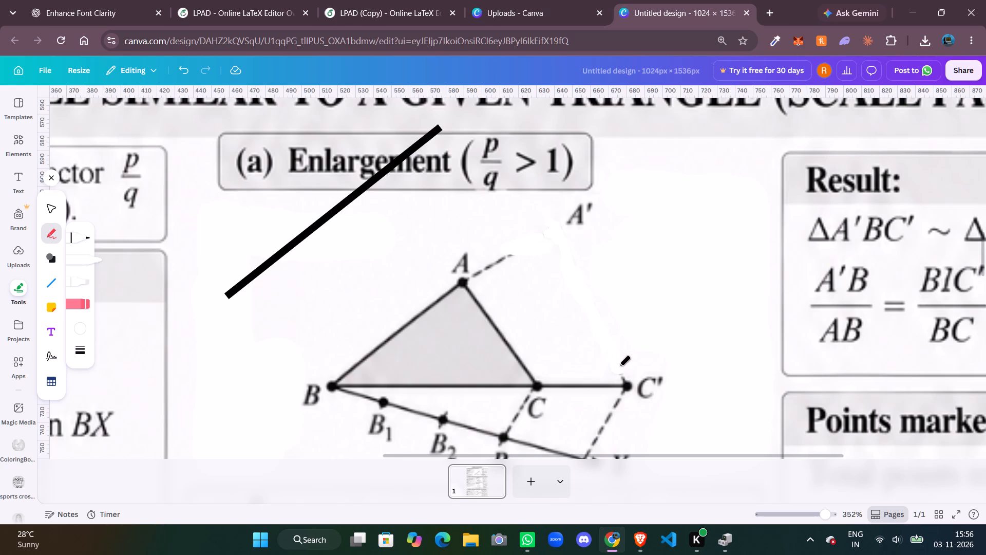
pyautogui.moveTo(619, 366); pyautogui.dragTo(619, 367)
# Paint over the remaining dashes of AA' in white back to vertex A, keeping A's dot and label intact.
pyautogui.moveTo(508, 256); pyautogui.dragTo(493, 249)
pyautogui.moveTo(493, 249); pyautogui.dragTo(505, 256)
pyautogui.moveTo(505, 256); pyautogui.dragTo(503, 261)
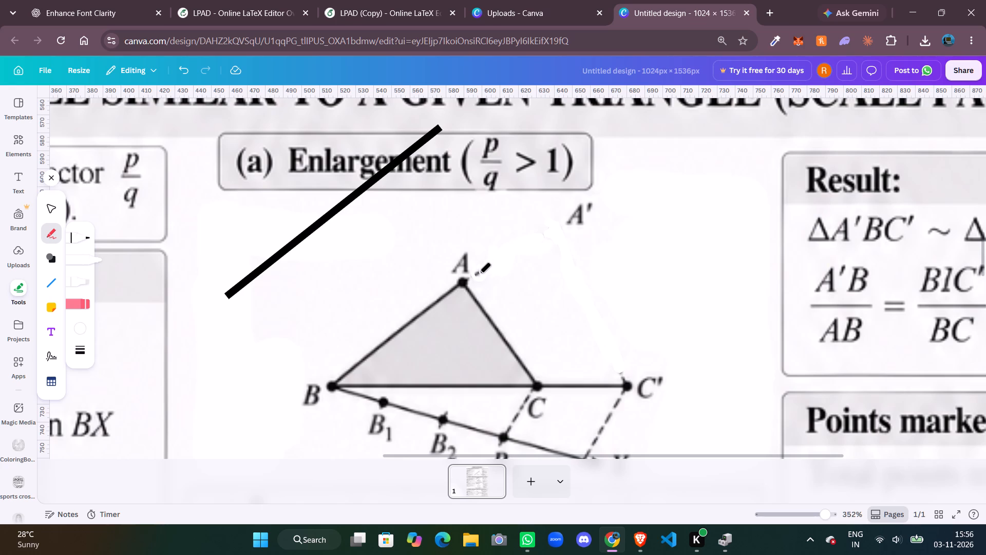
pyautogui.click(479, 274)
pyautogui.click(479, 277)
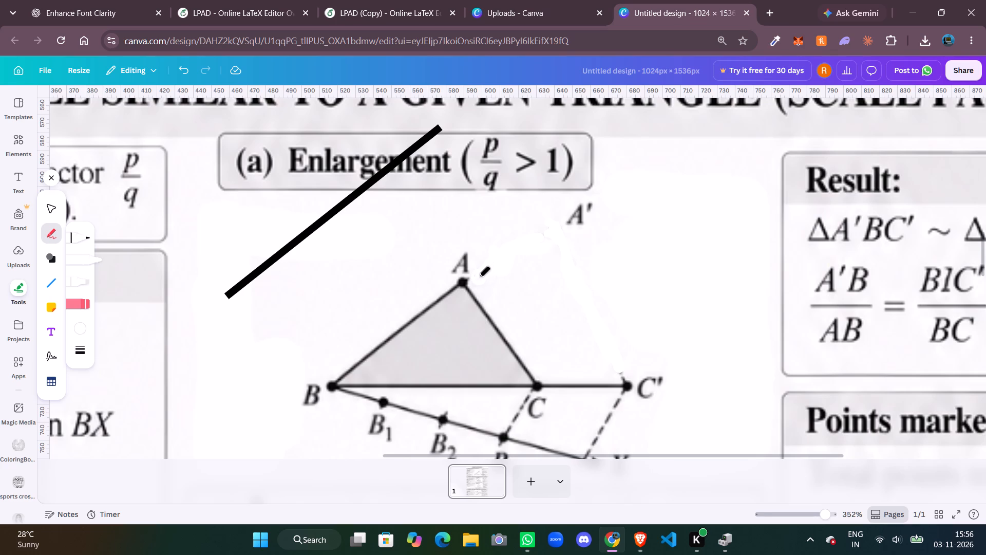
pyautogui.click(475, 277)
# Touch up the last dash traces just above C' with small white pen dabs and finish drawing.
pyautogui.click(618, 368)
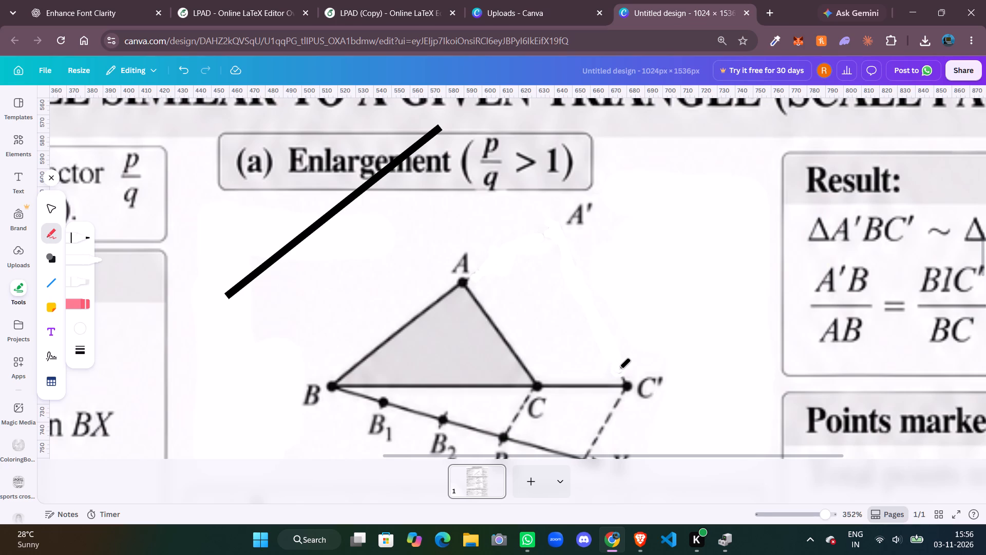
pyautogui.click(620, 372)
pyautogui.click(621, 373)
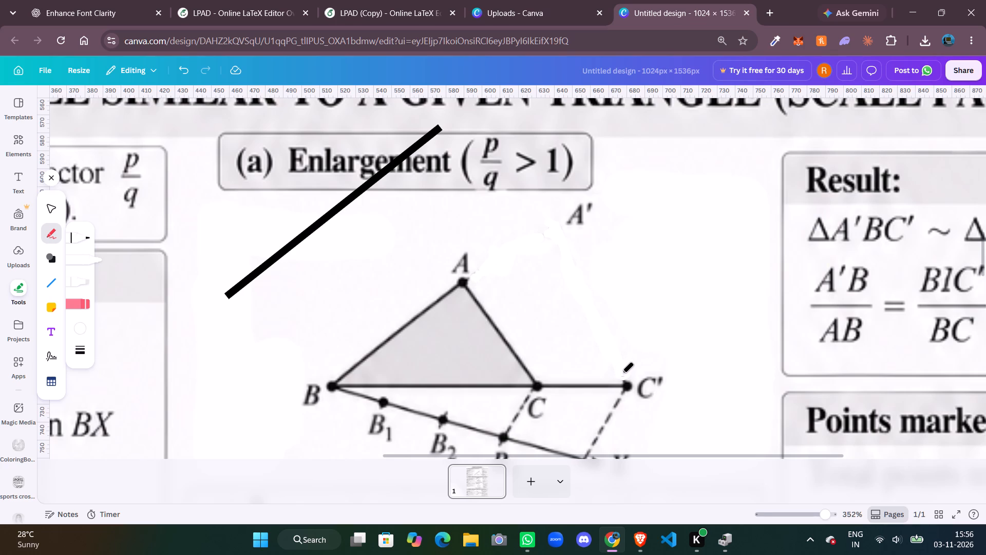
pyautogui.click(620, 375)
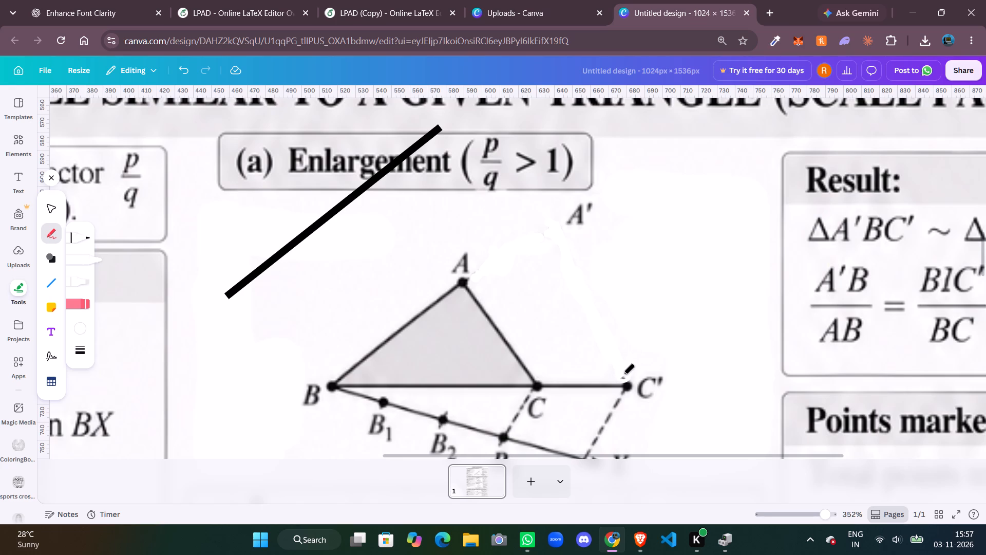
pyautogui.click(622, 376)
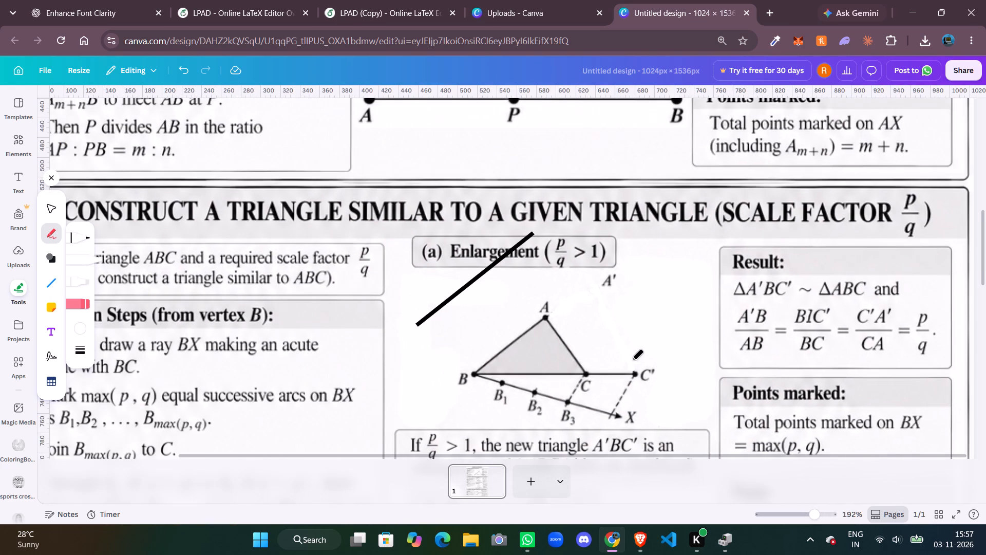
pyautogui.click(52, 177)
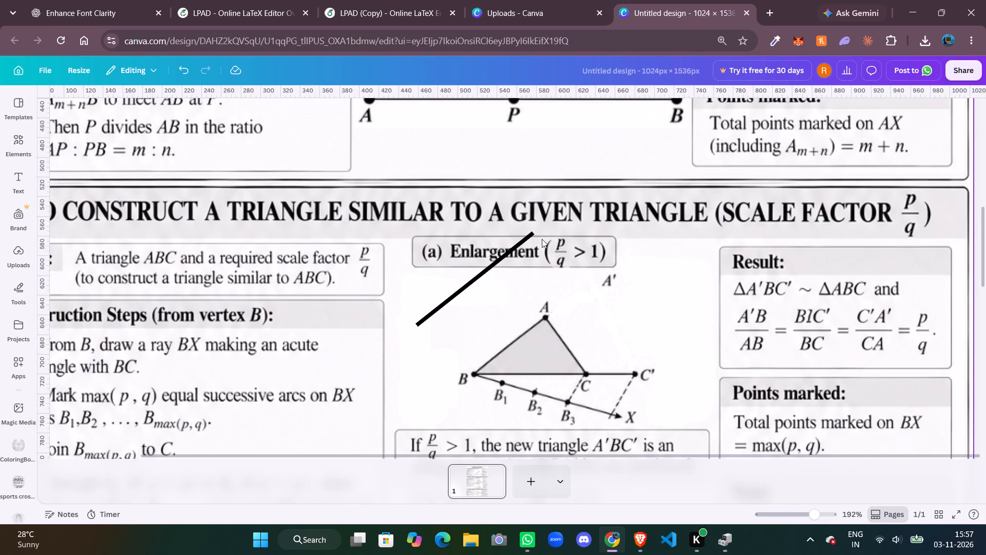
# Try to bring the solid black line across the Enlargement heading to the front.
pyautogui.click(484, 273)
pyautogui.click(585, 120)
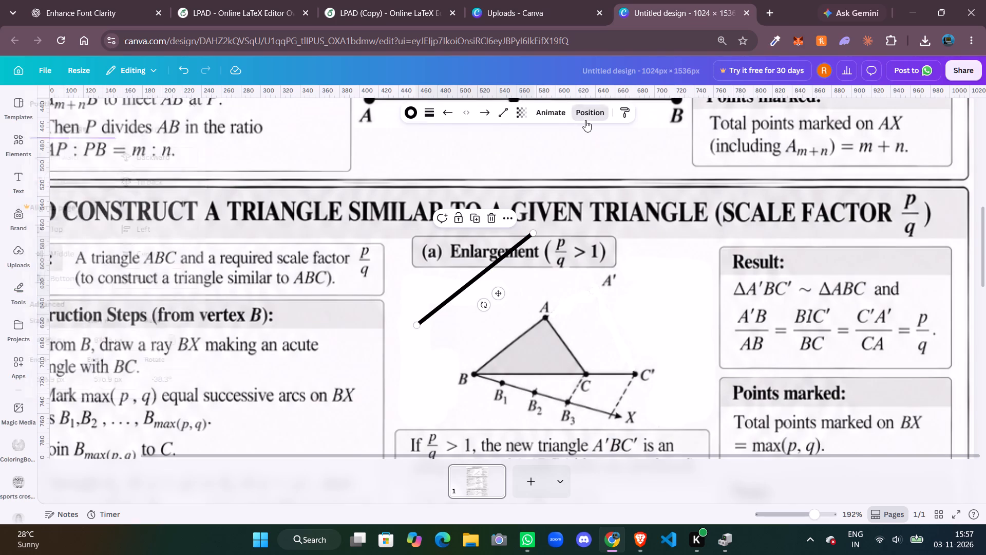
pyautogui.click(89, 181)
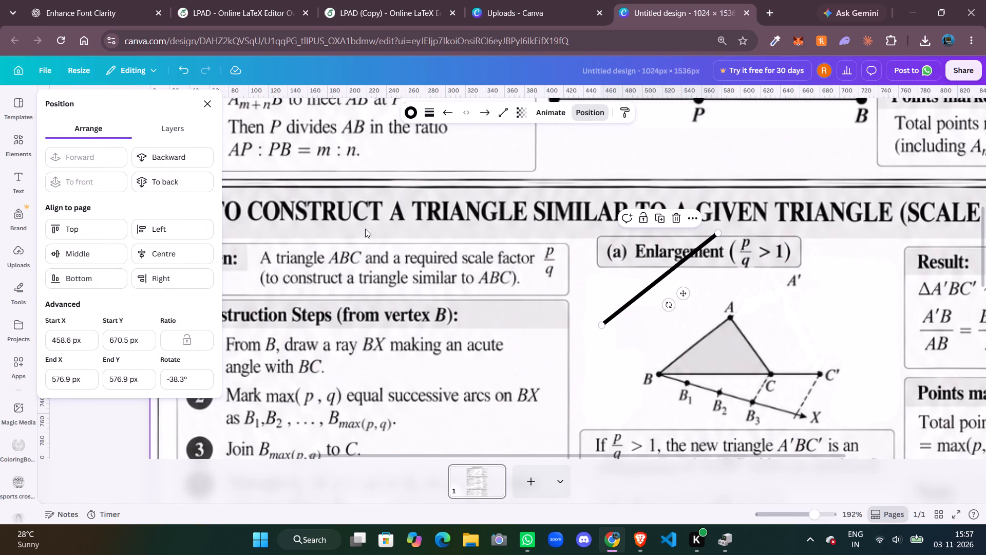
# Nudge the solid black line straight down off the Enlargement heading until its lower end is about level with B.
pyautogui.click(623, 269)
pyautogui.click(654, 279)
pyautogui.press('Down')
pyautogui.press('Down')
pyautogui.press('Down')
pyautogui.press('Down')
pyautogui.press('Down')
pyautogui.press('Down')
pyautogui.press('Down')
pyautogui.press('Down')
pyautogui.press('Down')
pyautogui.press('Down')
pyautogui.press('Down')
pyautogui.press('Down')
pyautogui.press('Down')
pyautogui.press('Down')
pyautogui.press('Down')
pyautogui.press('Down')
pyautogui.press('Down')
pyautogui.press('Down')
pyautogui.press('Down')
pyautogui.press('Down')
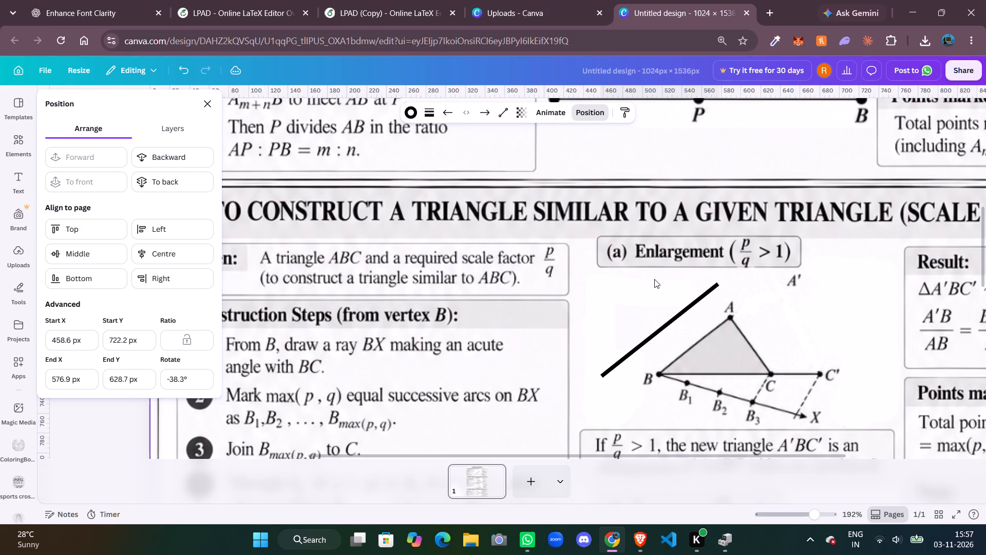
# Nudge the black line across onto side BA, with its start at about X 511 px, Y 725 px.
pyautogui.press('Right')
pyautogui.press('Right')
pyautogui.press('Right')
pyautogui.press('Right')
pyautogui.press('Right')
pyautogui.press('Right')
pyautogui.press('Right')
pyautogui.press('Right')
pyautogui.press('Right')
pyautogui.press('Right')
pyautogui.press('Right')
pyautogui.press('Right')
pyautogui.press('Right')
pyautogui.press('Right')
pyautogui.press('Right')
pyautogui.press('Right')
pyautogui.press('Right')
pyautogui.press('Right')
pyautogui.press('Right')
pyautogui.press('Right')
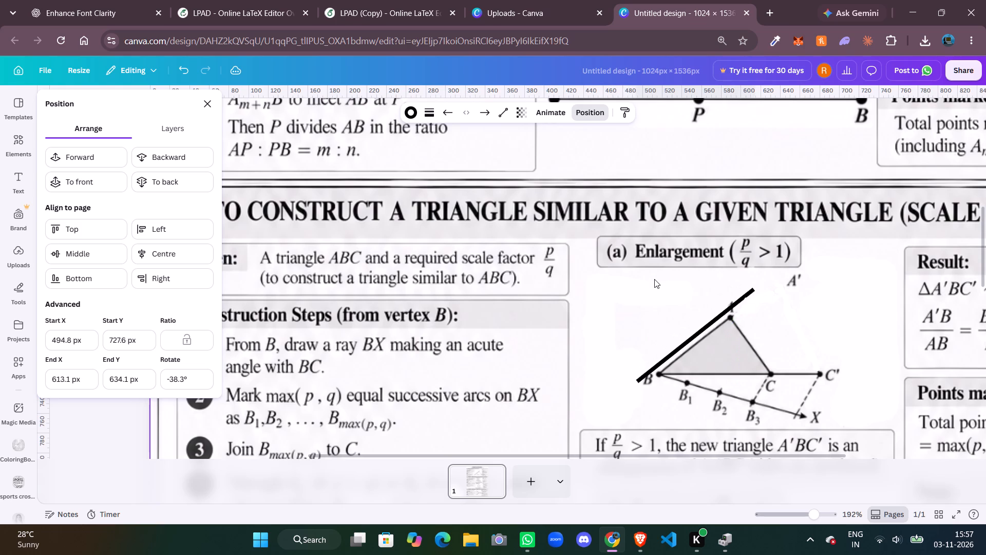
pyautogui.press('Up')
pyautogui.press('Up')
pyautogui.press('Up')
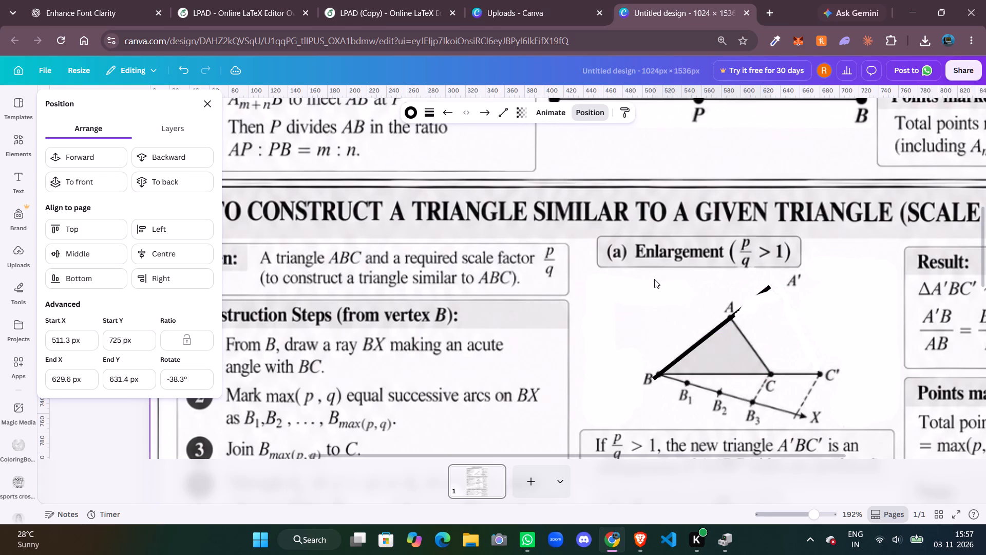
# Fine-tune the black line's position so it starts at B, X 515.5 px, Y 721.2 px, and runs through A.
pyautogui.press('Right')
pyautogui.press('Right')
pyautogui.press('Up')
pyautogui.press('Up')
pyautogui.press('Up')
pyautogui.press('Up')
pyautogui.press('Up')
pyautogui.press('Up')
pyautogui.press('Up')
pyautogui.press('Up')
pyautogui.press('Up')
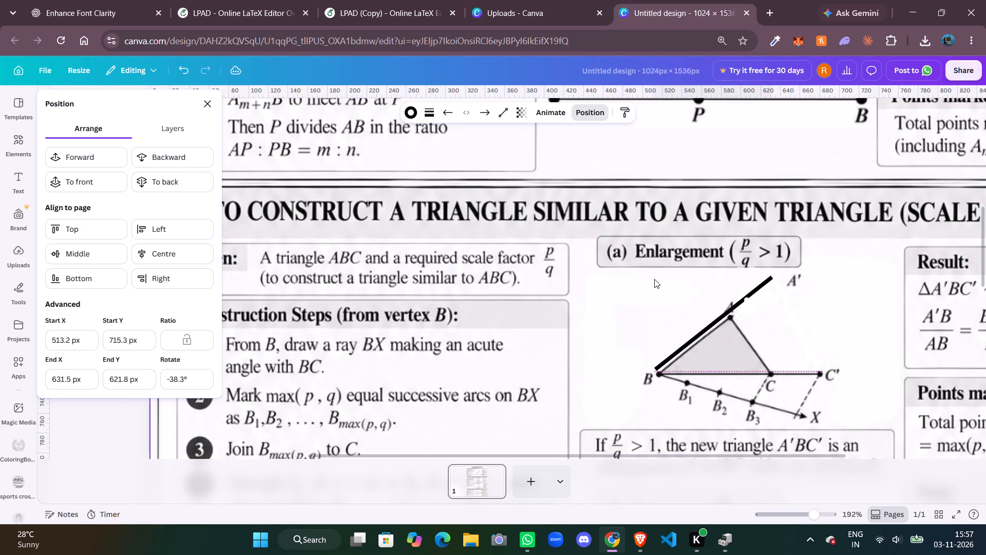
pyautogui.press('Right')
pyautogui.press('Right')
pyautogui.press('Down')
pyautogui.press('Down')
pyautogui.press('Down')
pyautogui.press('Down')
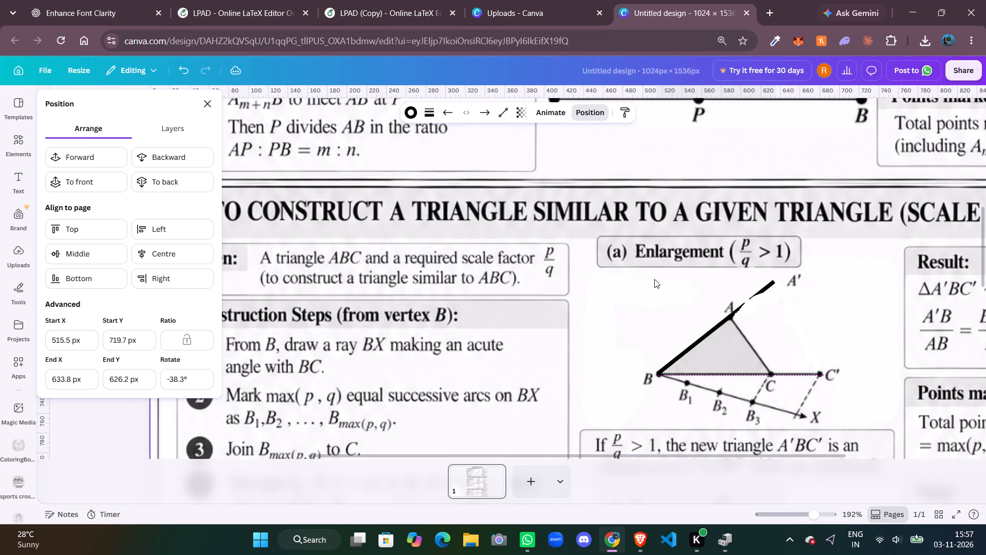
pyautogui.press('Down')
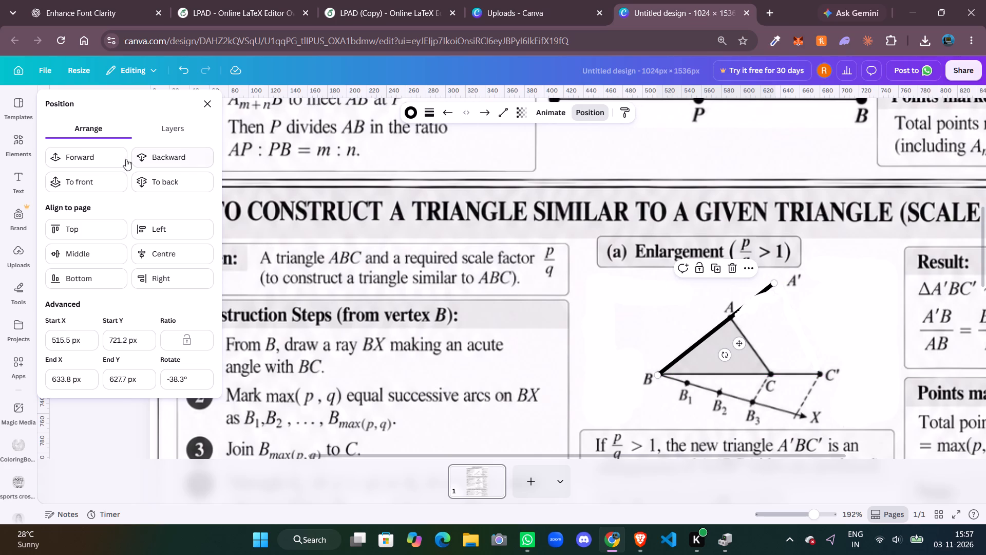
# Bring the black line along BA to the front, above the white pen strokes.
pyautogui.click(91, 178)
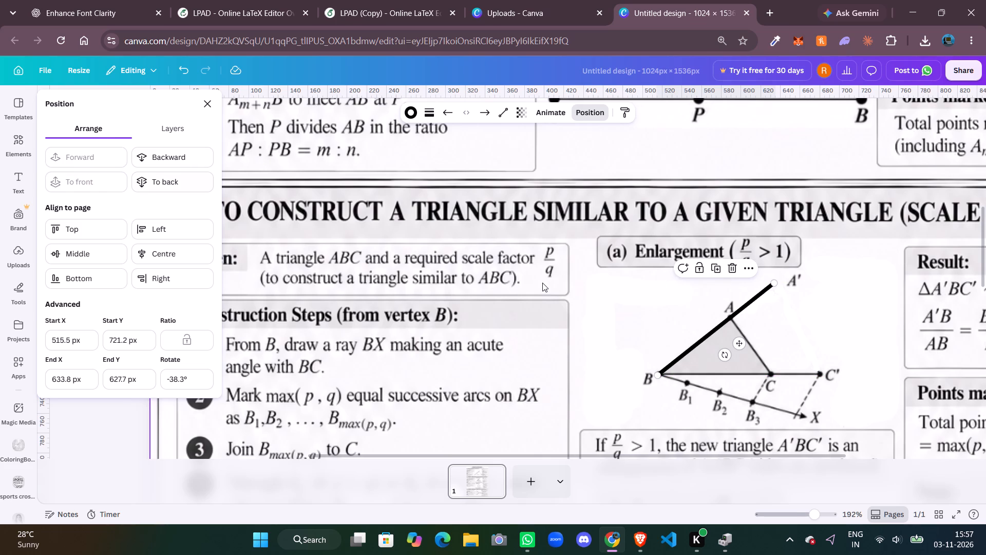
# Inspect the black line's fit along BA and select it at its end near A'.
pyautogui.click(616, 286)
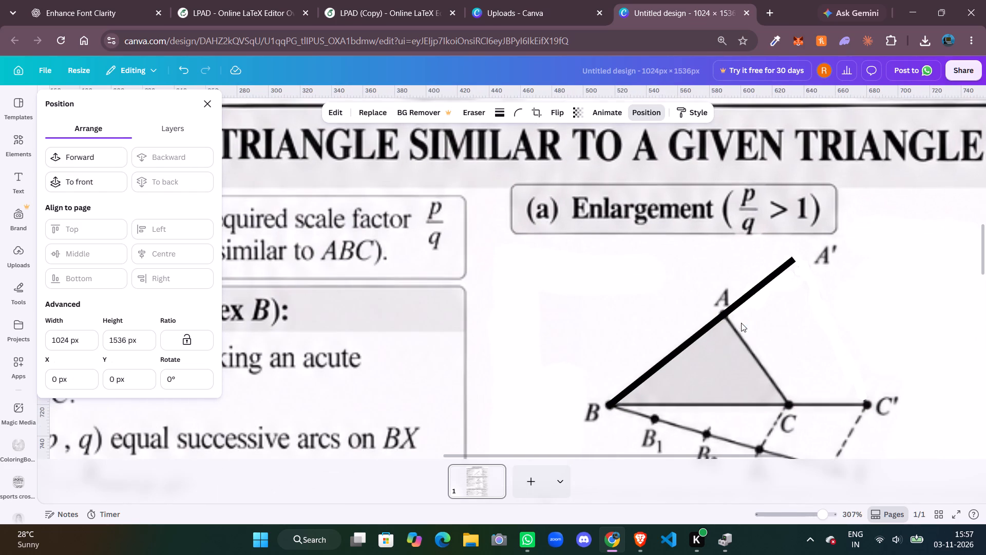
pyautogui.click(790, 260)
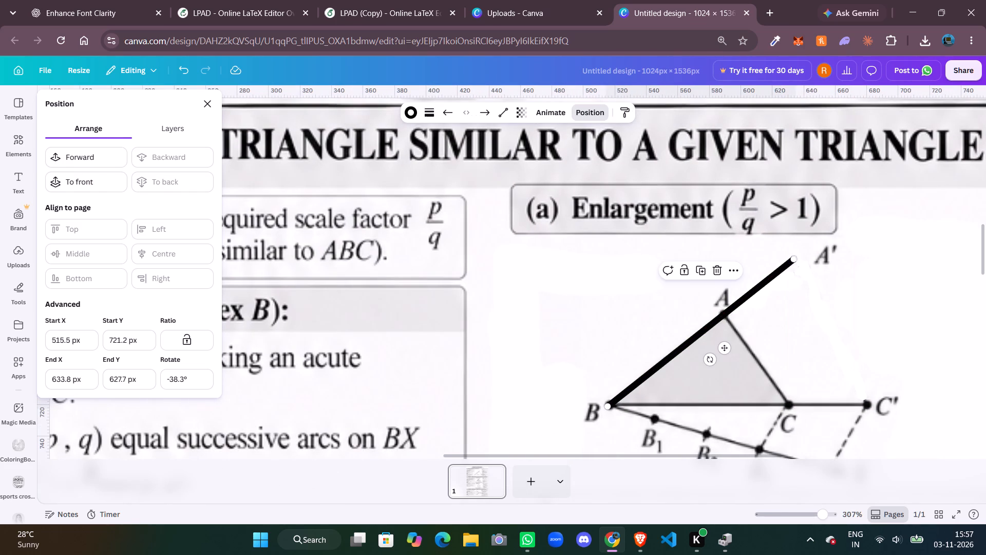
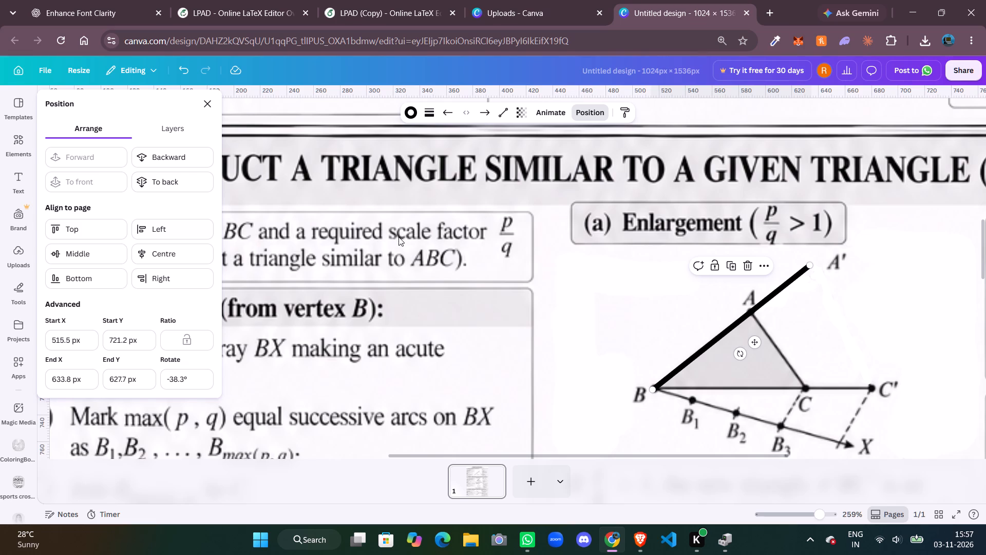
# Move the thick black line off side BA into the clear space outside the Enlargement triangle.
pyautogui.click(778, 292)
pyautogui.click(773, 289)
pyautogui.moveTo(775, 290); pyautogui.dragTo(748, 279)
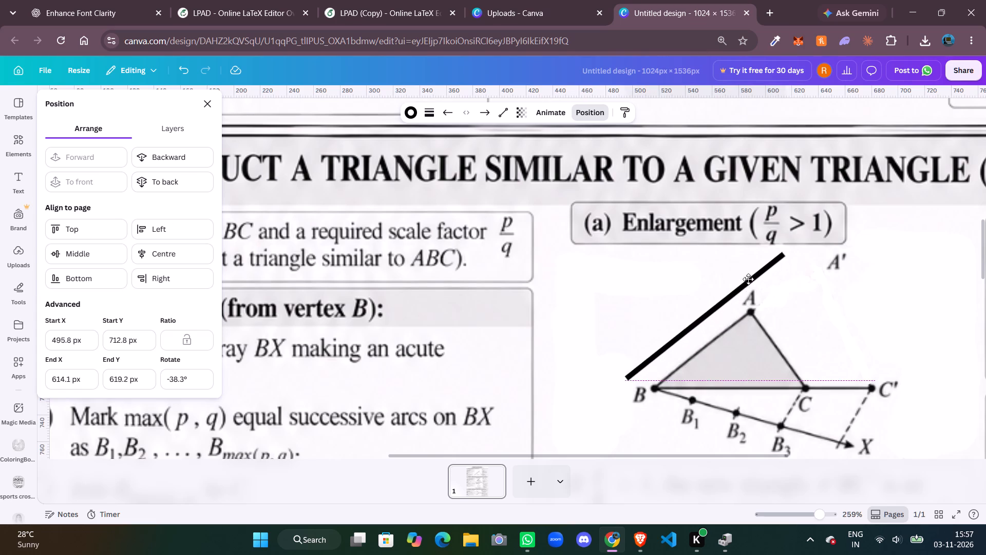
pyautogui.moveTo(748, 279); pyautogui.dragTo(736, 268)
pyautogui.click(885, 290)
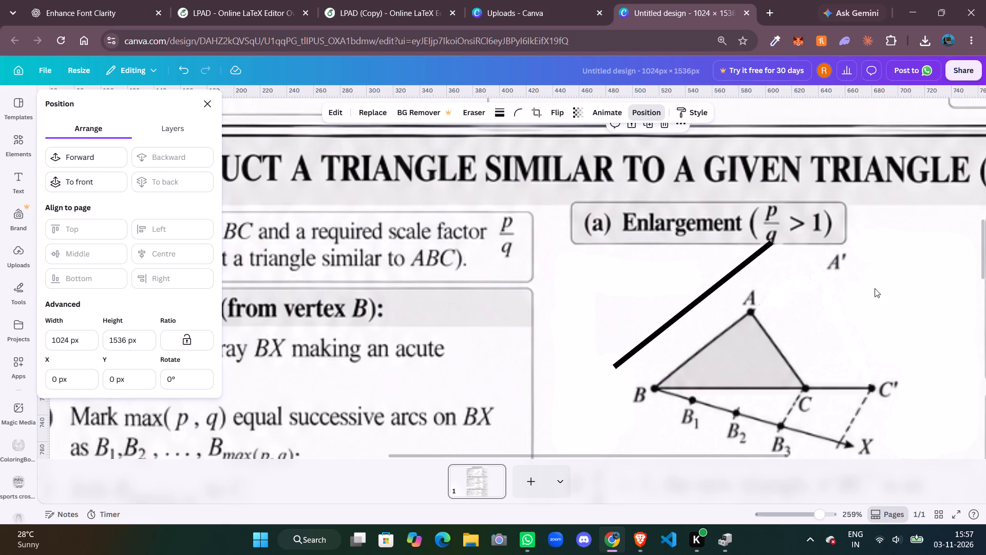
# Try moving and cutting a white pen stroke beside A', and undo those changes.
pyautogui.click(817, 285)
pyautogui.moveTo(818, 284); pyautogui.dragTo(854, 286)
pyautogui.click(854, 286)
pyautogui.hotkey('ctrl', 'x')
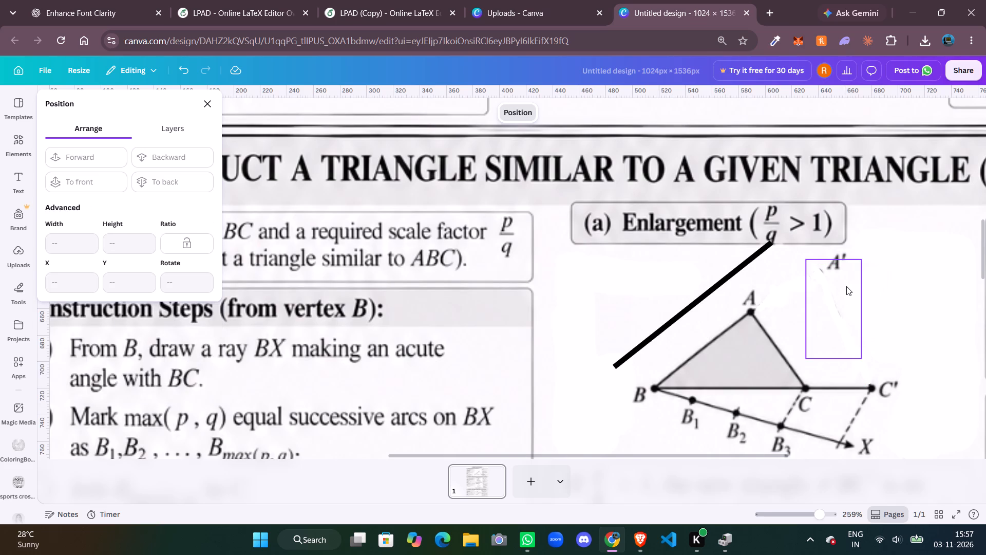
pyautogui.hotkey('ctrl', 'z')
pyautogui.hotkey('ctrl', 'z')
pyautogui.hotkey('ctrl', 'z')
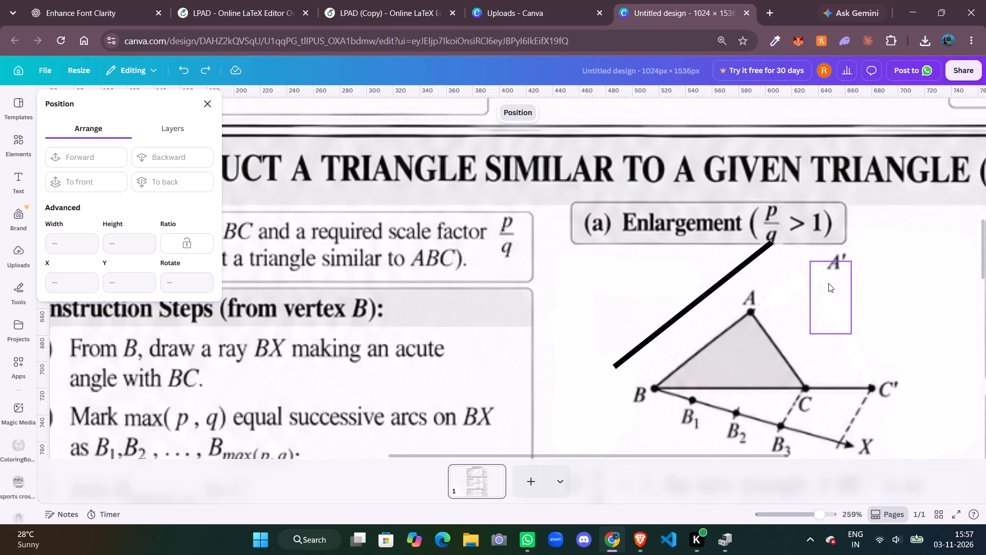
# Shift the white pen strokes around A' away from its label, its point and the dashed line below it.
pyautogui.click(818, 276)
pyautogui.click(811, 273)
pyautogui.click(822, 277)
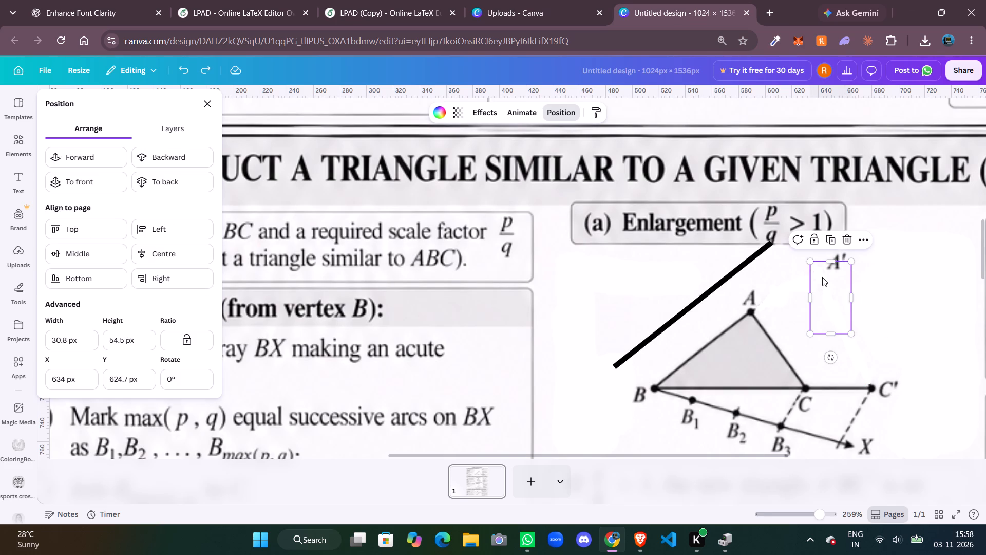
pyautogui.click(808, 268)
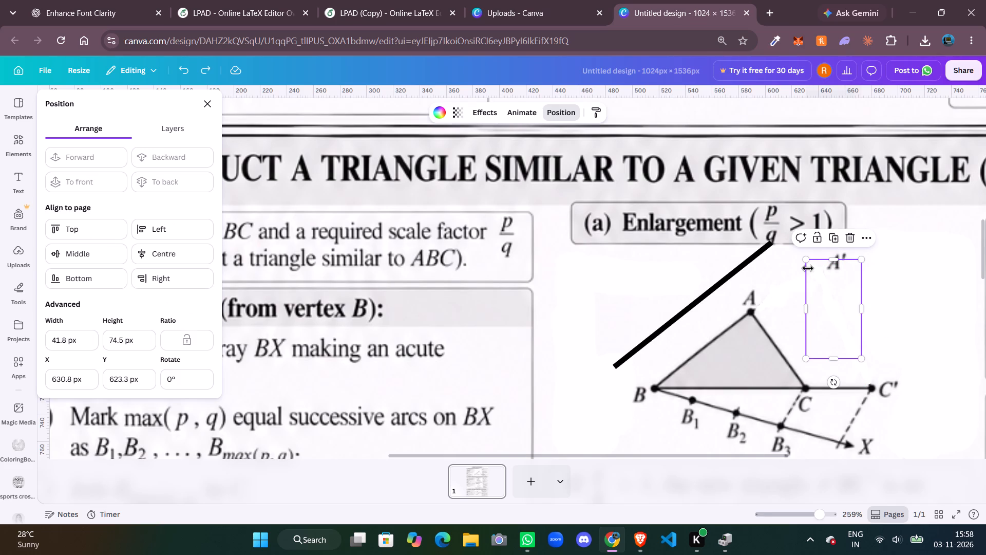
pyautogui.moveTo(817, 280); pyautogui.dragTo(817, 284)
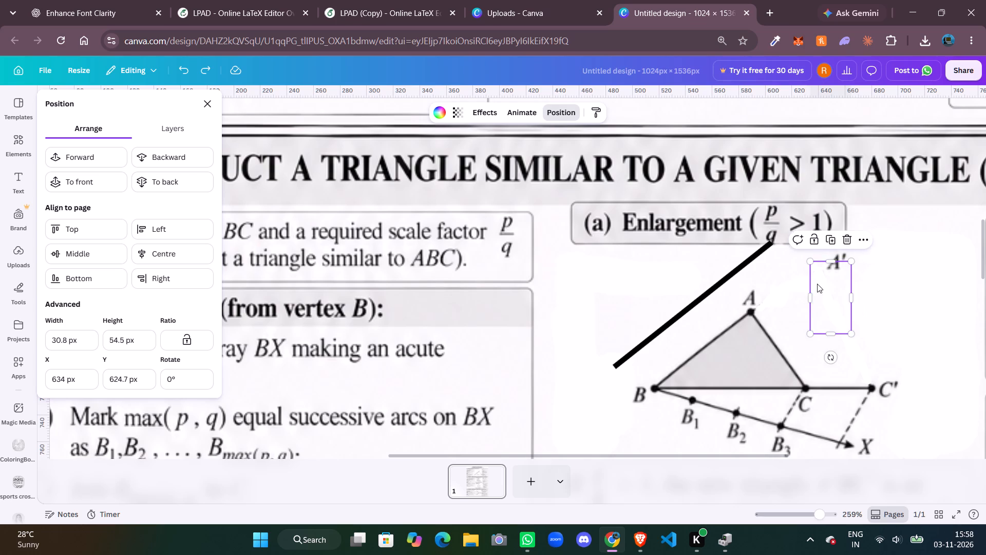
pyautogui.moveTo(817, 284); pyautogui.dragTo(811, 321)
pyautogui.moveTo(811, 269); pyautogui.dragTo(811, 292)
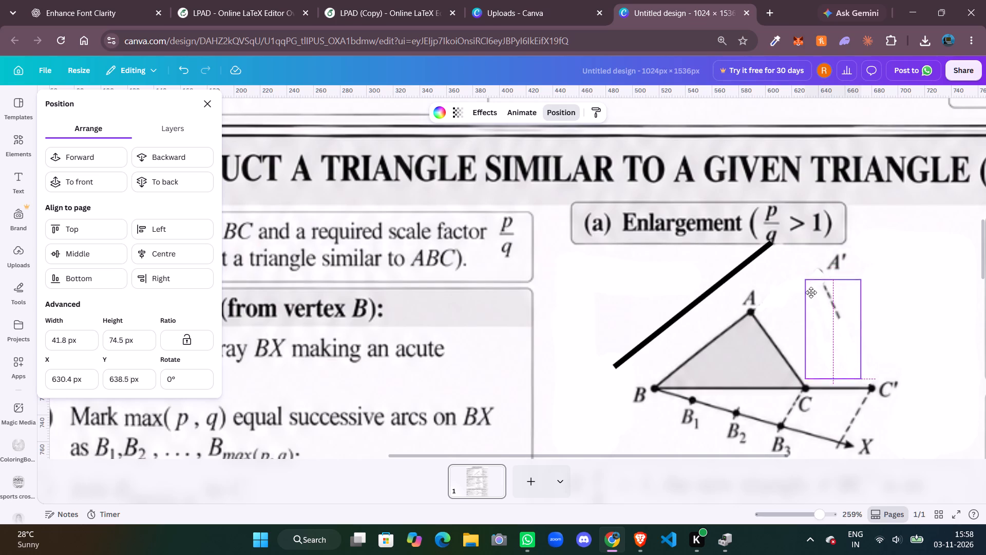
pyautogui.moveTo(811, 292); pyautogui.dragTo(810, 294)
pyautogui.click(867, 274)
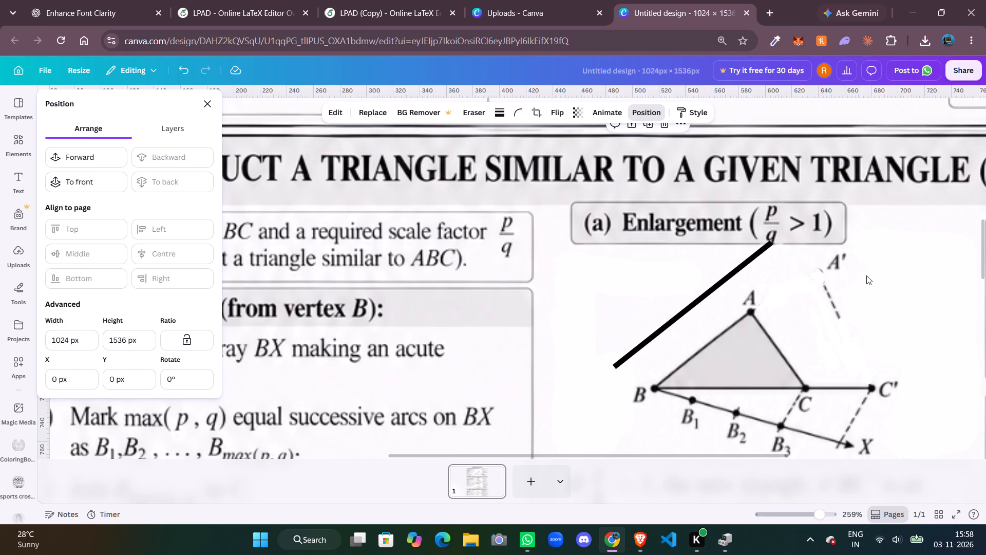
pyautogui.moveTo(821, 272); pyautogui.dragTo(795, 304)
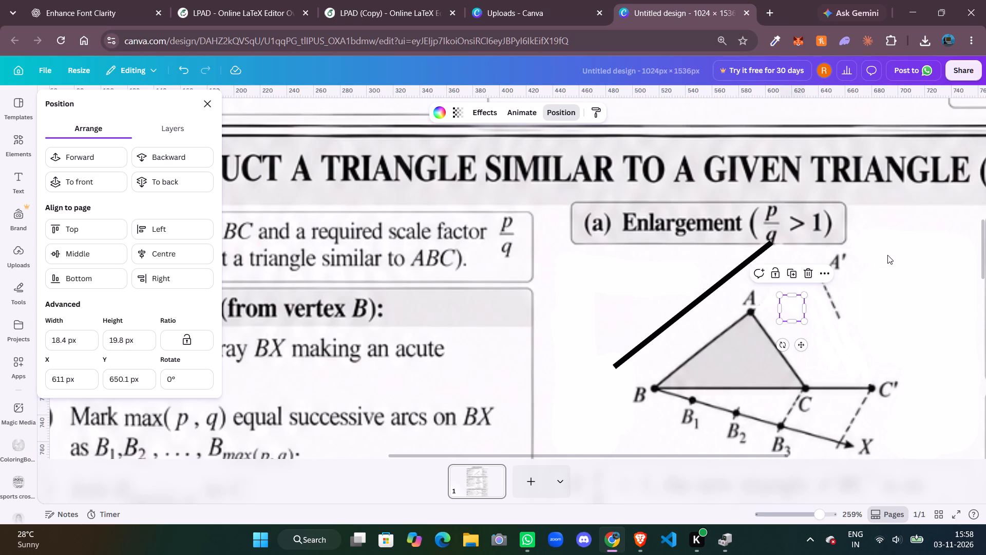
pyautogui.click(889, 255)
# Move the black line back along BA and extend its end towards A', to about X 637.7 px, Y 623.8 px.
pyautogui.click(736, 265)
pyautogui.moveTo(737, 264); pyautogui.dragTo(753, 276)
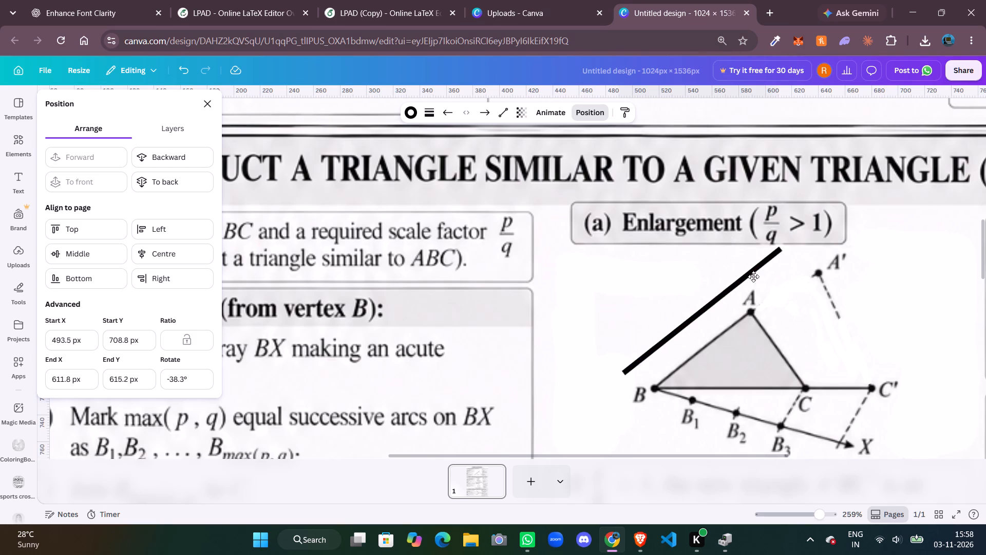
pyautogui.moveTo(753, 276); pyautogui.dragTo(776, 284)
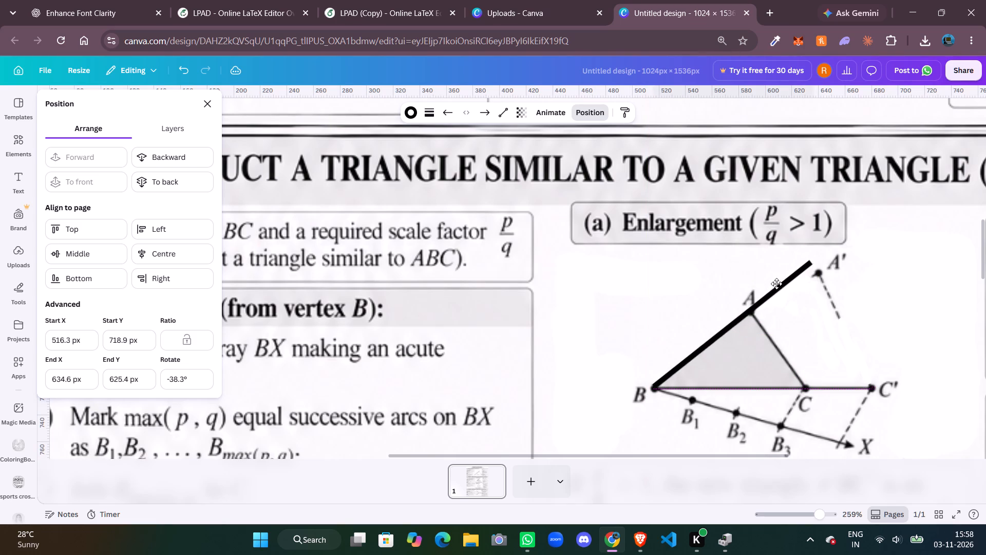
pyautogui.moveTo(776, 284); pyautogui.dragTo(779, 284)
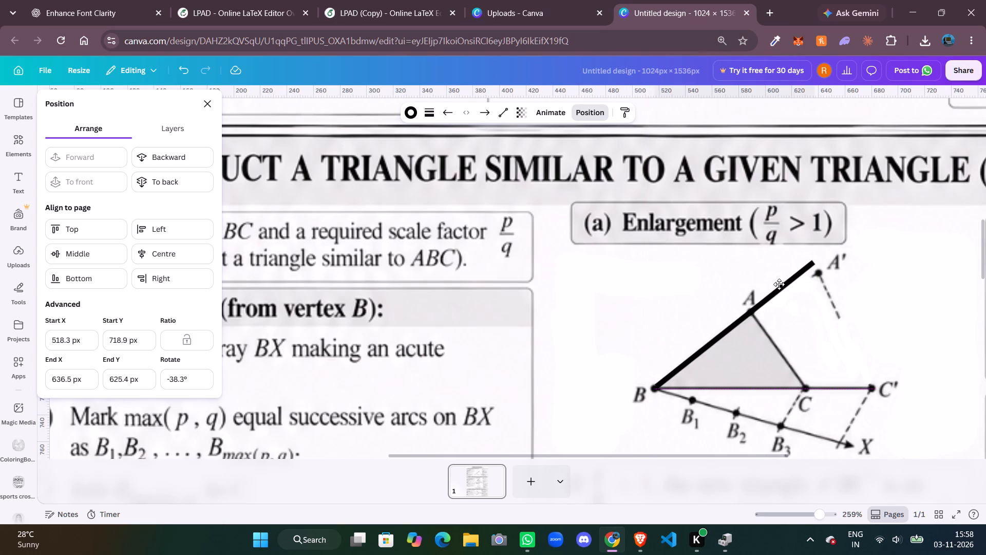
pyautogui.moveTo(779, 284); pyautogui.dragTo(779, 284)
pyautogui.click(815, 261)
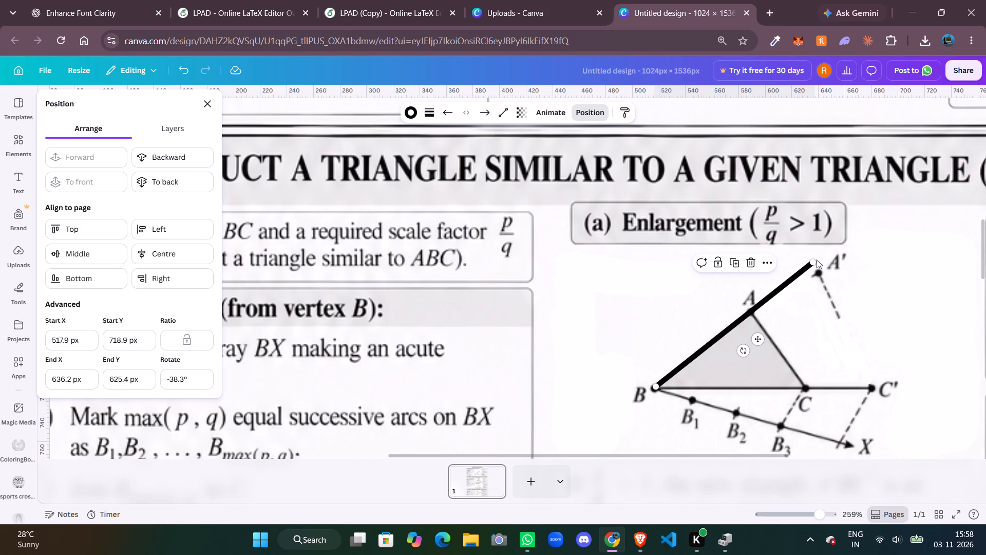
pyautogui.click(816, 262)
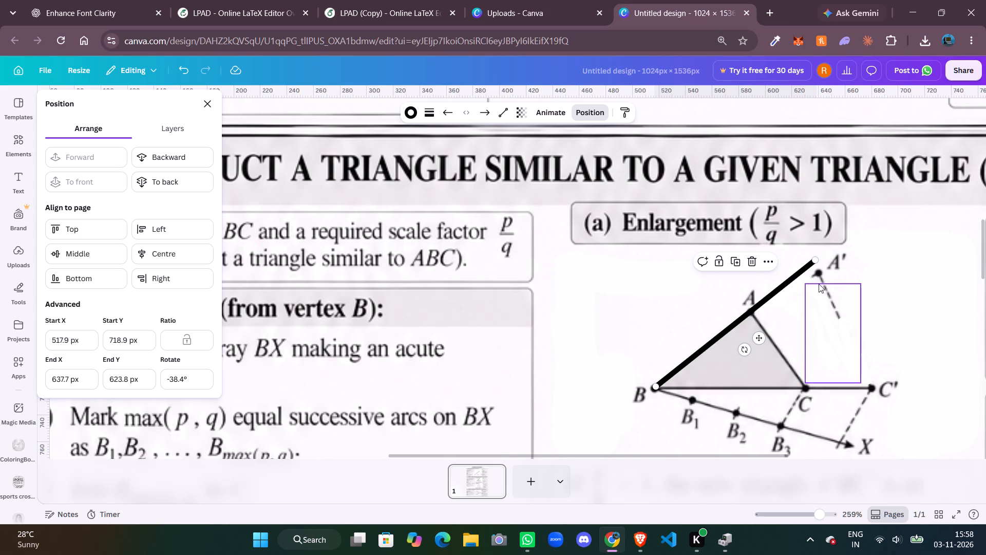
# Move the black line clear of the triangle and delete the white pen strokes covering the dashed line from A to A'.
pyautogui.moveTo(802, 270); pyautogui.dragTo(751, 237)
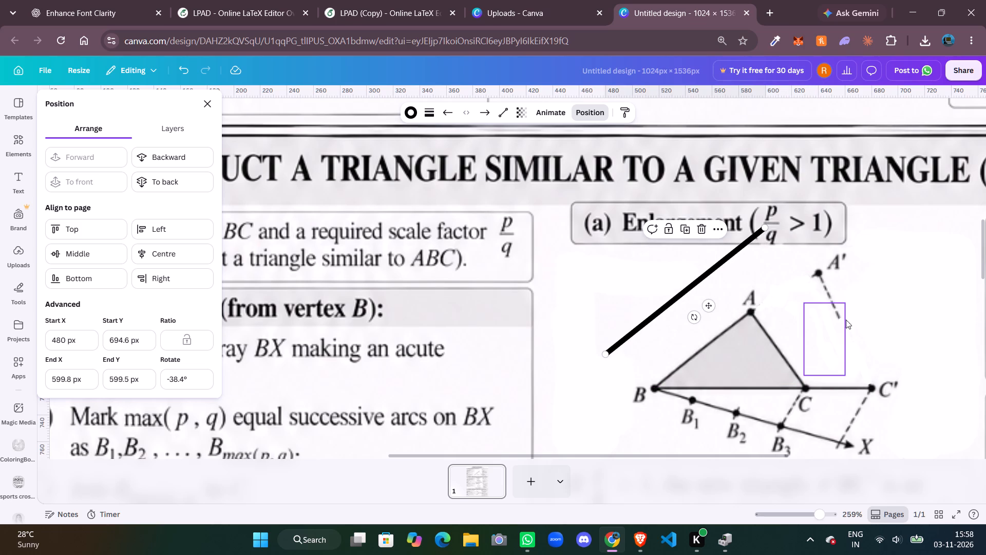
pyautogui.click(804, 320)
pyautogui.press('BackSpace')
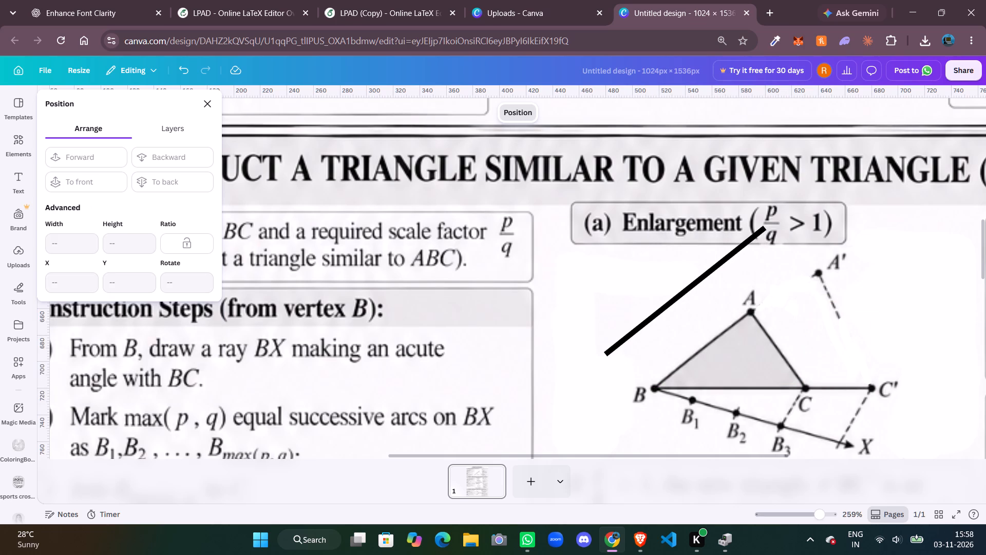
pyautogui.click(793, 309)
pyautogui.press('BackSpace')
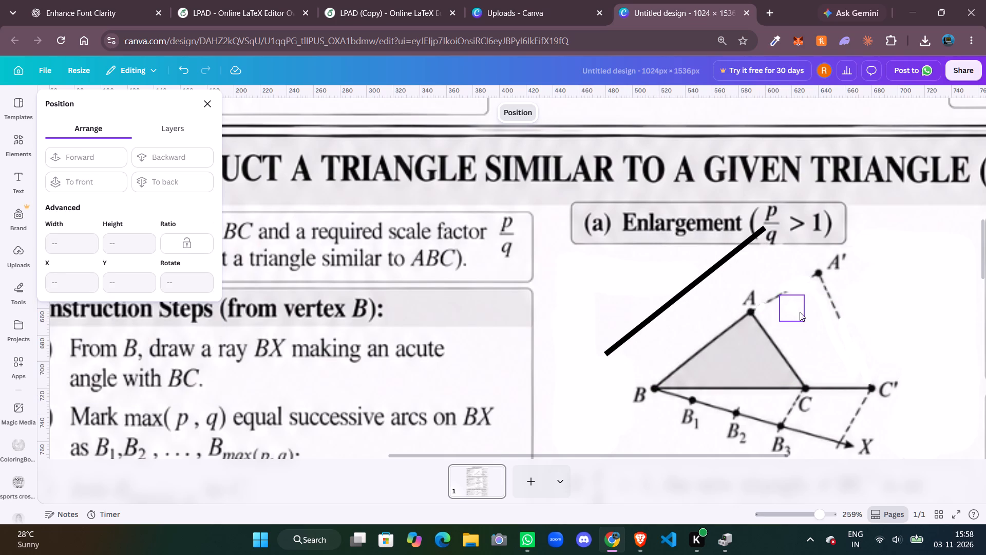
pyautogui.click(798, 304)
pyautogui.press('BackSpace')
pyautogui.click(802, 293)
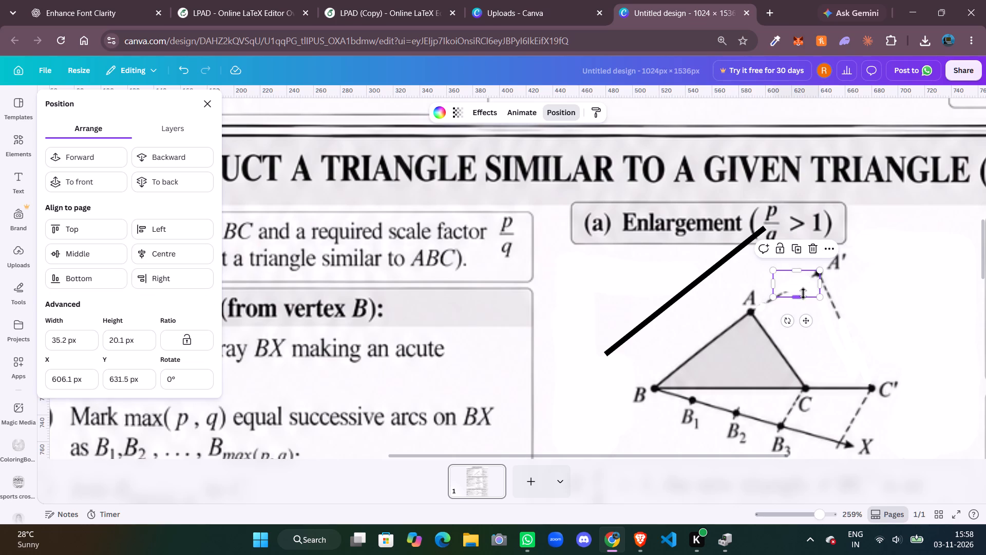
pyautogui.press('BackSpace')
pyautogui.click(767, 302)
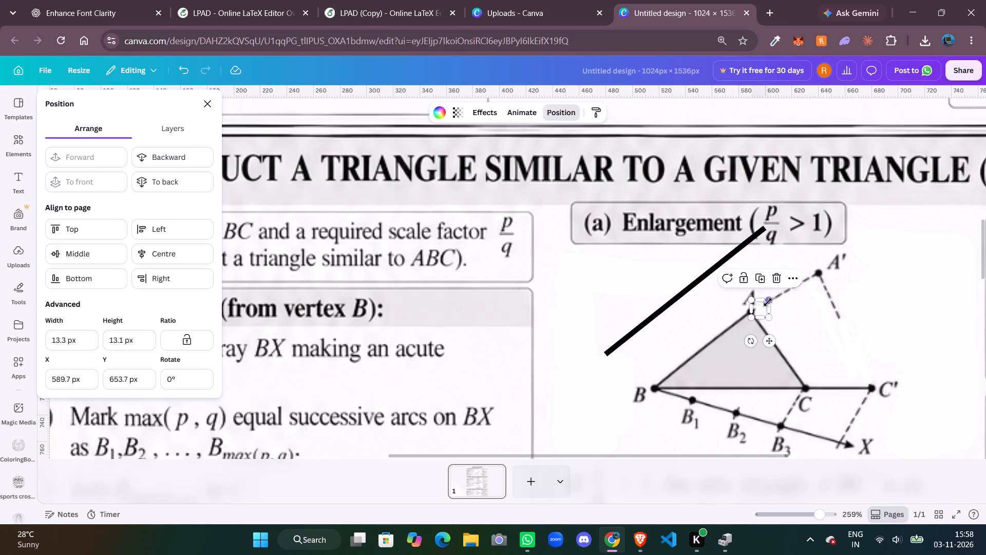
pyautogui.press('BackSpace')
pyautogui.click(765, 304)
pyautogui.press('BackSpace')
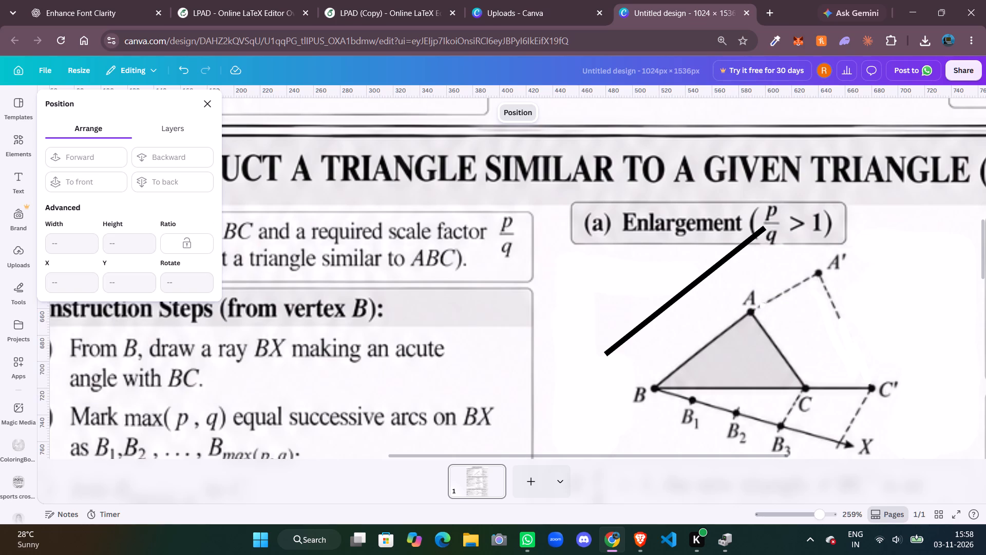
pyautogui.click(765, 308)
pyautogui.press('BackSpace')
# Delete the white pen strokes covering the dashed line from A' down to C'.
pyautogui.click(816, 295)
pyautogui.press('BackSpace')
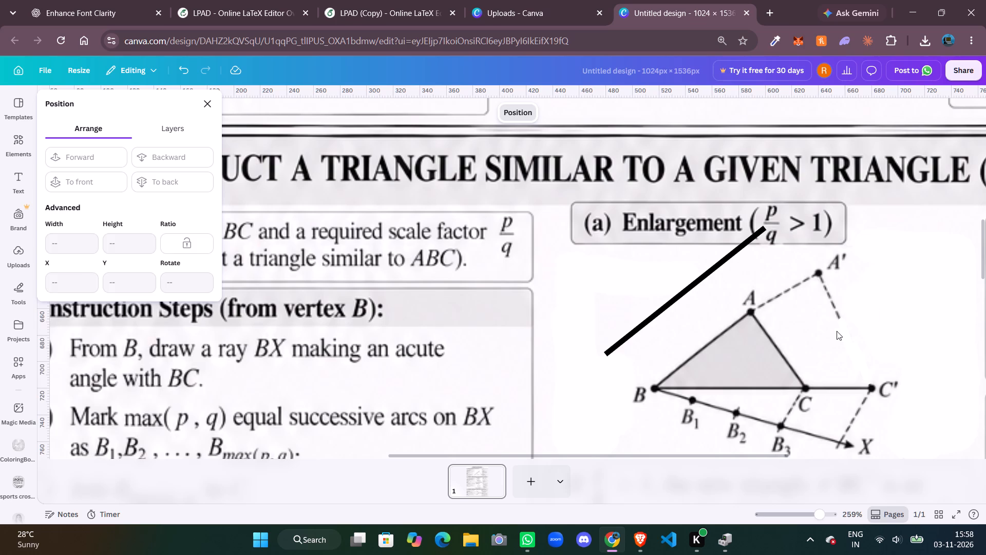
pyautogui.click(841, 333)
pyautogui.press('BackSpace')
pyautogui.click(869, 376)
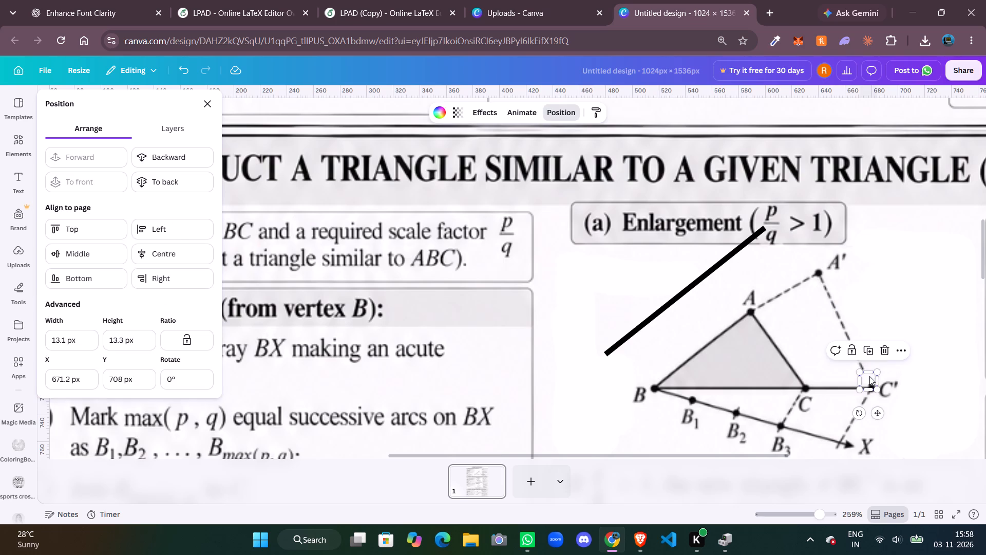
pyautogui.press('BackSpace')
pyautogui.click(864, 374)
pyautogui.press('BackSpace')
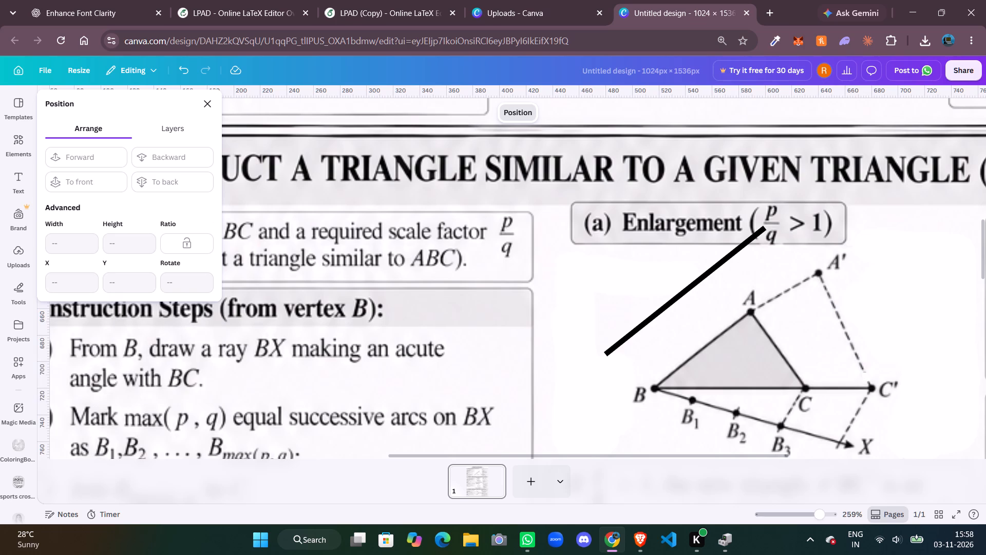
pyautogui.click(866, 380)
pyautogui.press('BackSpace')
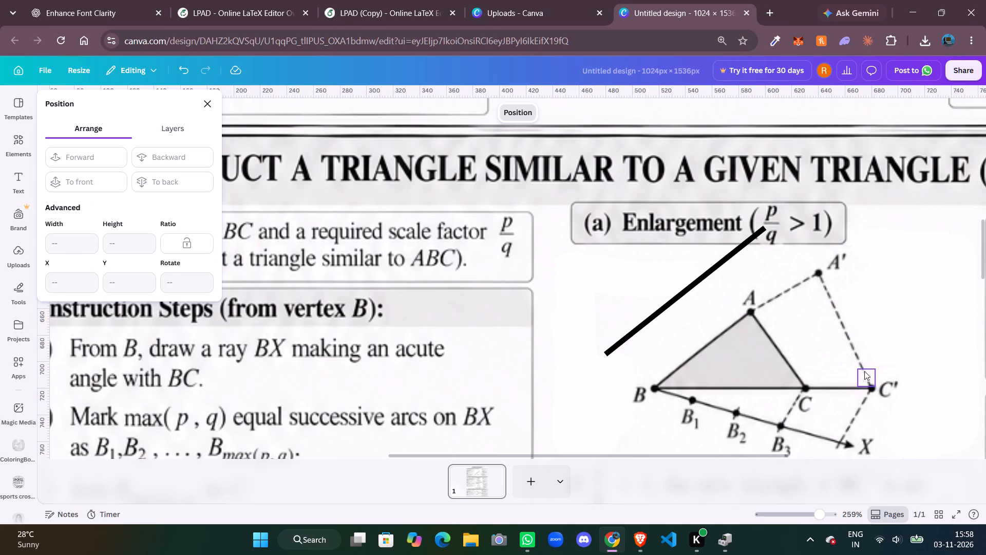
pyautogui.click(864, 371)
pyautogui.press('BackSpace')
pyautogui.click(862, 379)
pyautogui.press('BackSpace')
# Move the black line back onto side BA, with its start at B, about X 516 px, Y 720 px.
pyautogui.moveTo(698, 277); pyautogui.dragTo(739, 310)
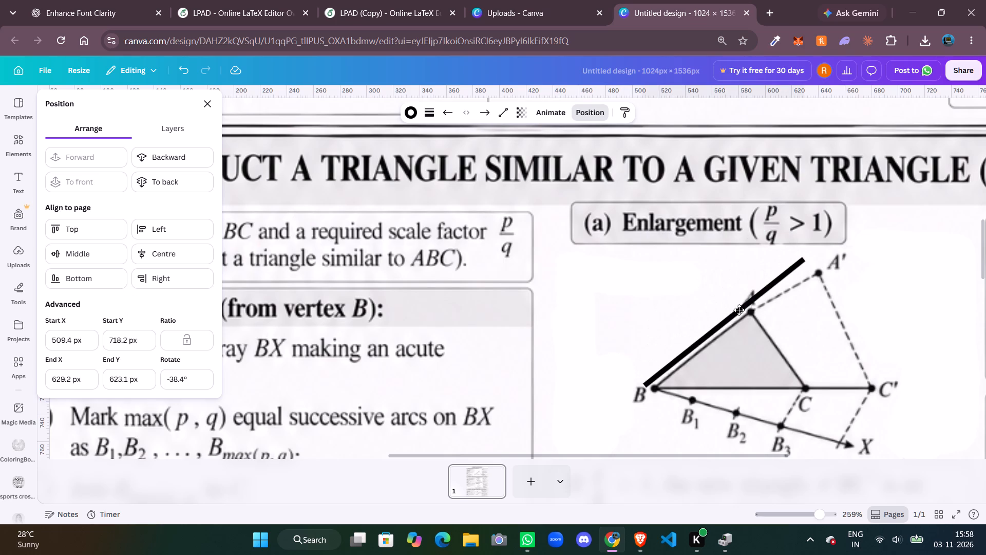
pyautogui.moveTo(739, 310); pyautogui.dragTo(750, 308)
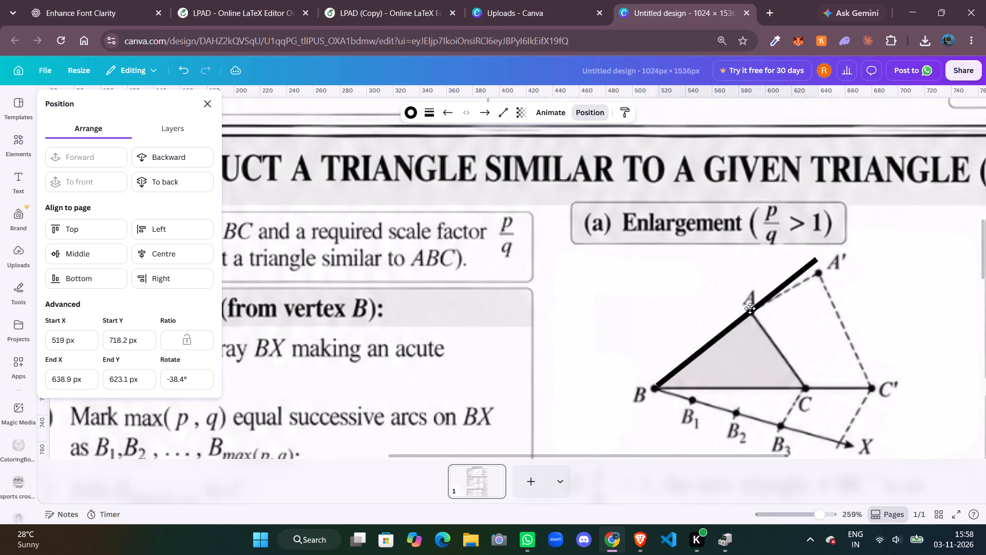
pyautogui.moveTo(750, 308); pyautogui.dragTo(746, 311)
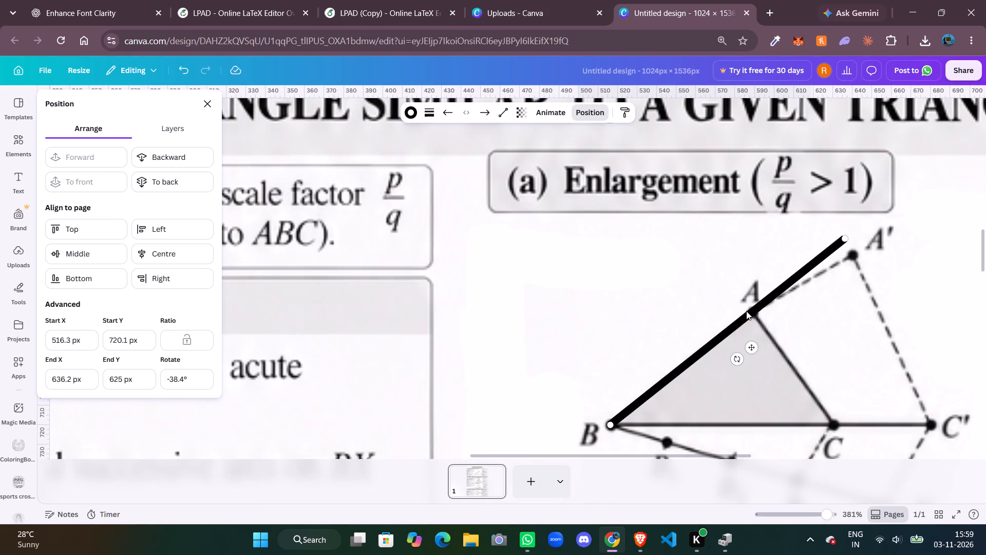
pyautogui.click(759, 379)
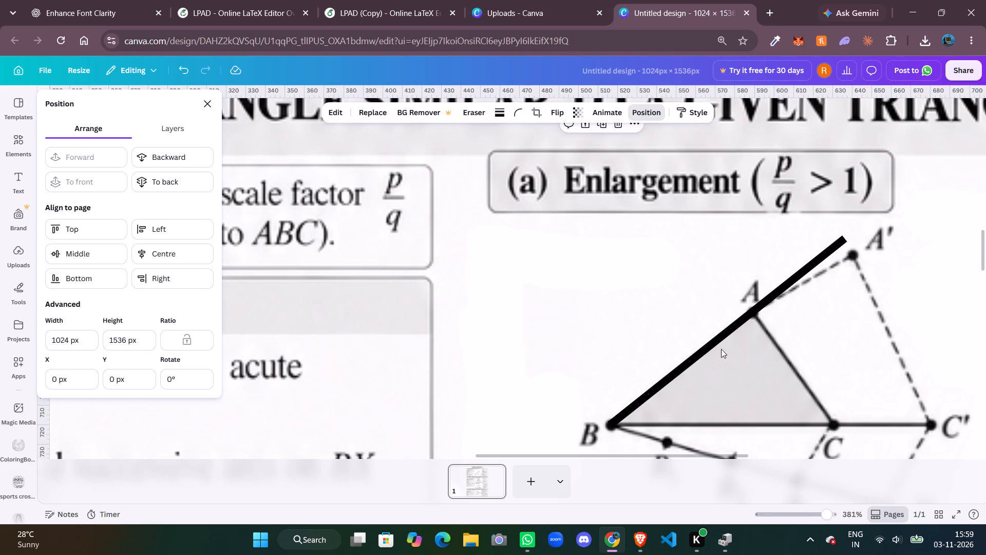
pyautogui.click(712, 336)
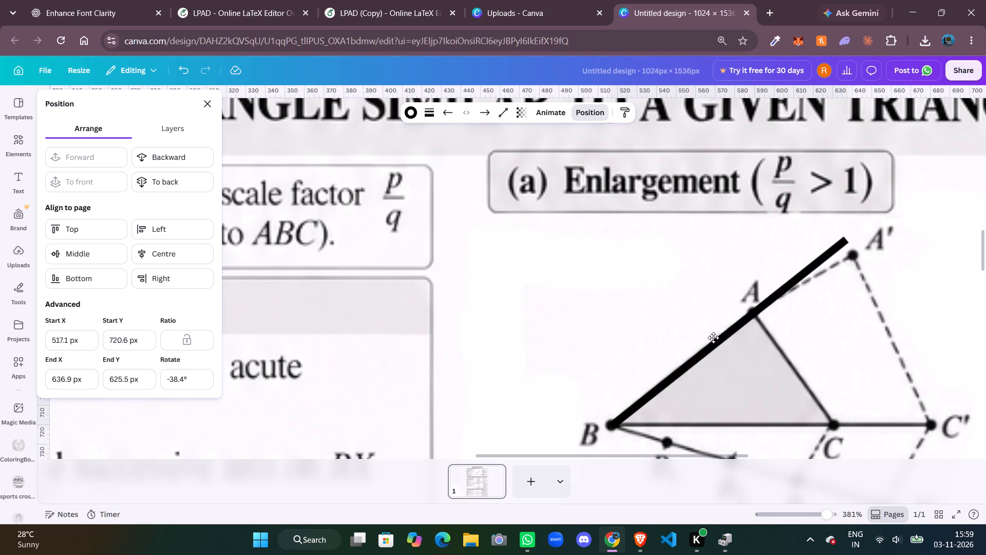
pyautogui.click(808, 348)
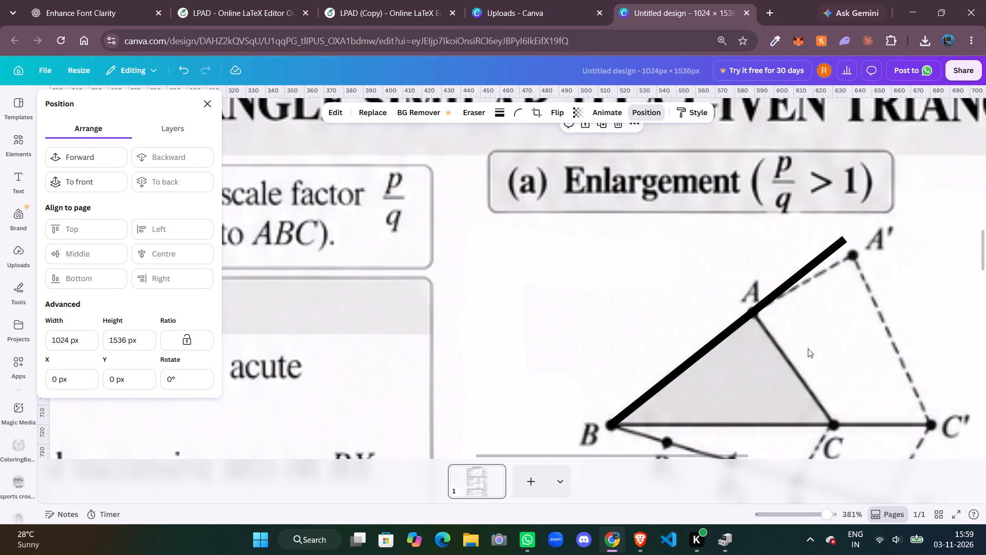
# Add the recently used dashed line element to the page.
pyautogui.click(16, 151)
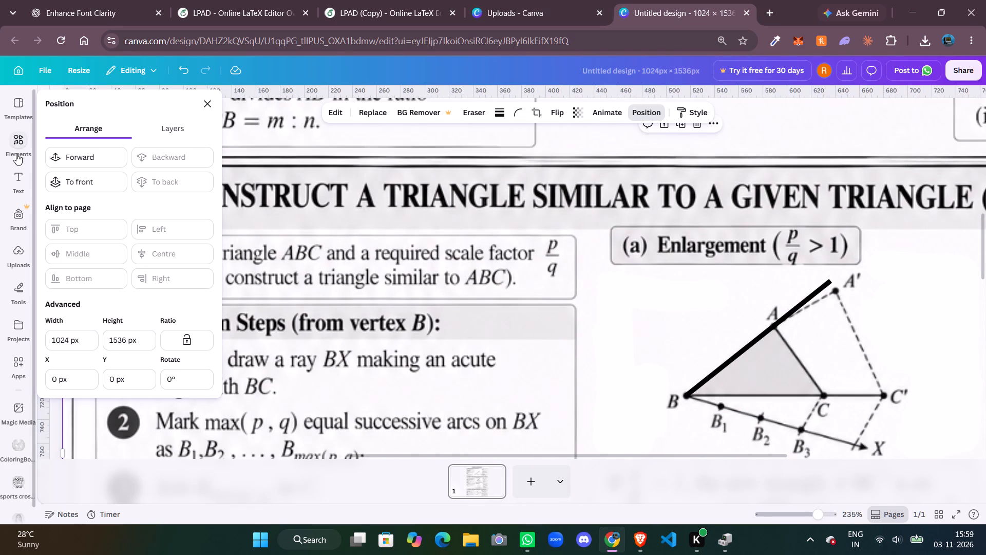
pyautogui.click(115, 171)
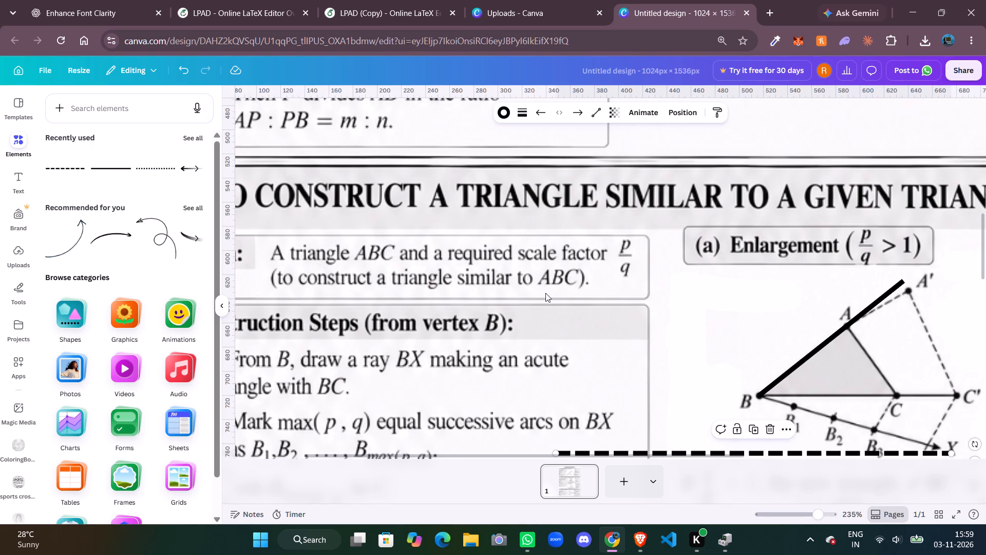
# Tilt the dashed line to slope down like side A'C' and place its lower end on point C'.
pyautogui.hscroll(-1, 584, 316)
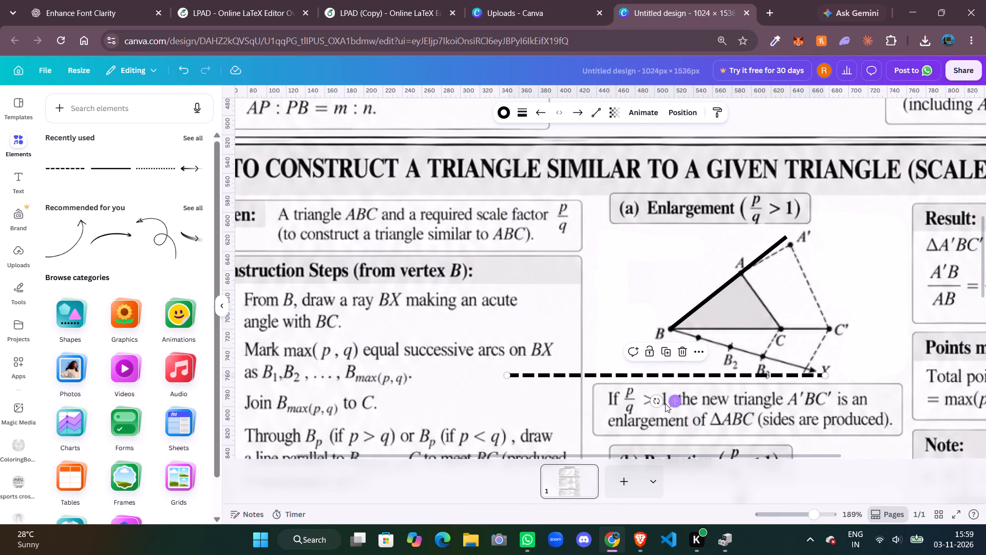
pyautogui.moveTo(656, 402); pyautogui.dragTo(676, 371)
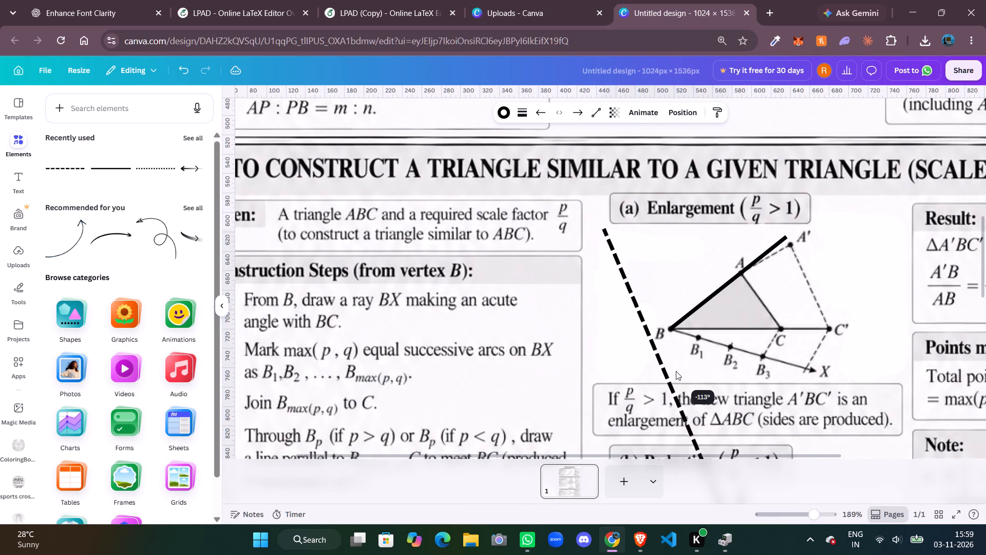
pyautogui.moveTo(676, 371); pyautogui.dragTo(670, 372)
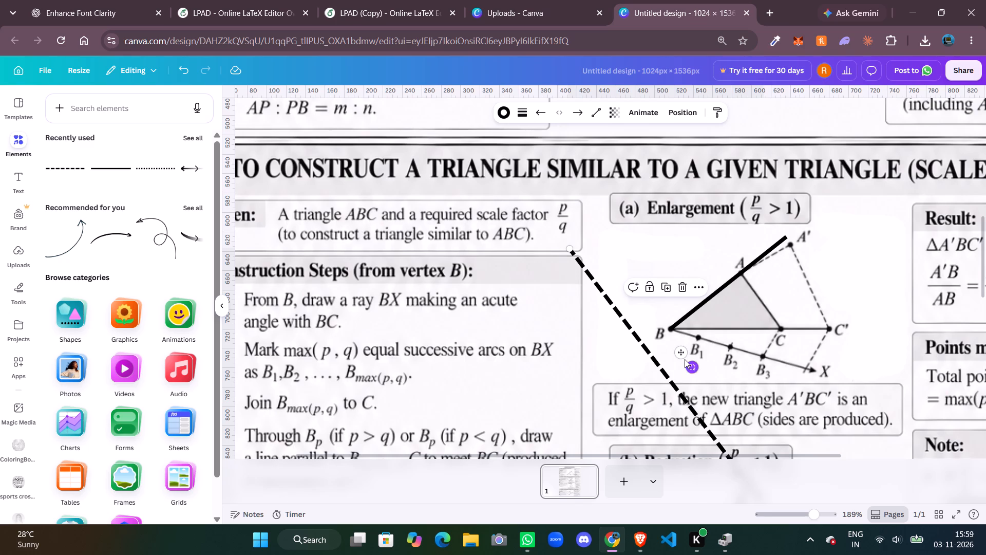
pyautogui.moveTo(681, 356); pyautogui.dragTo(835, 286)
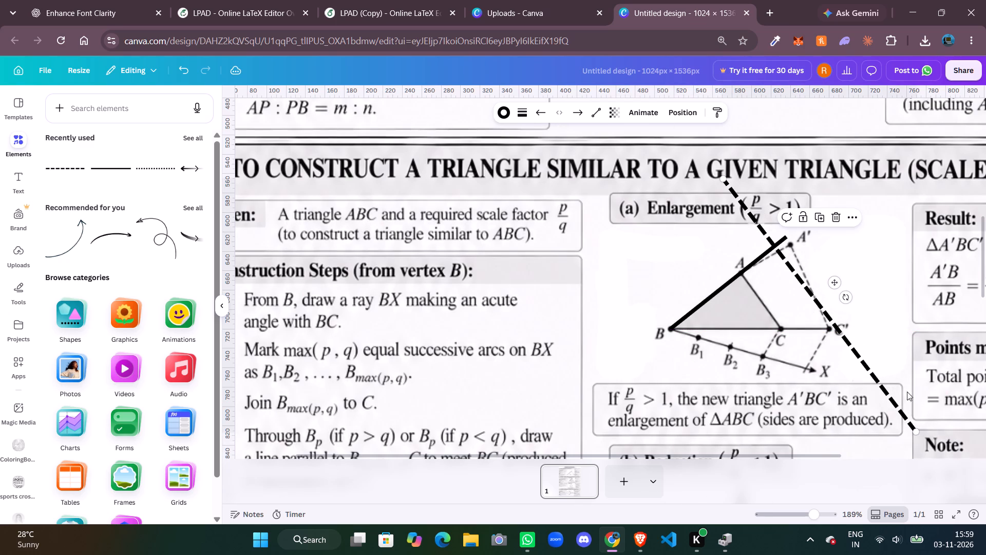
pyautogui.moveTo(915, 435); pyautogui.dragTo(858, 350)
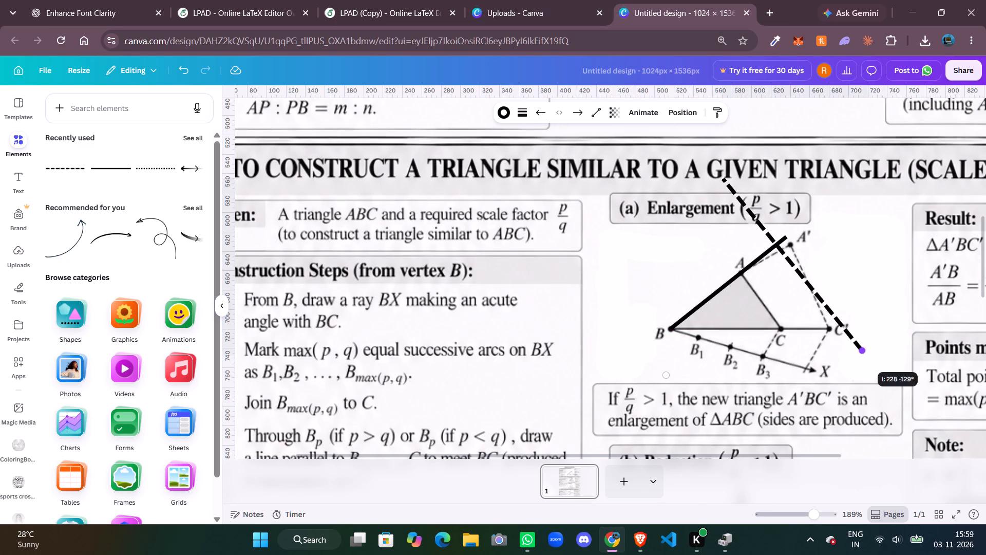
pyautogui.moveTo(858, 350); pyautogui.dragTo(828, 329)
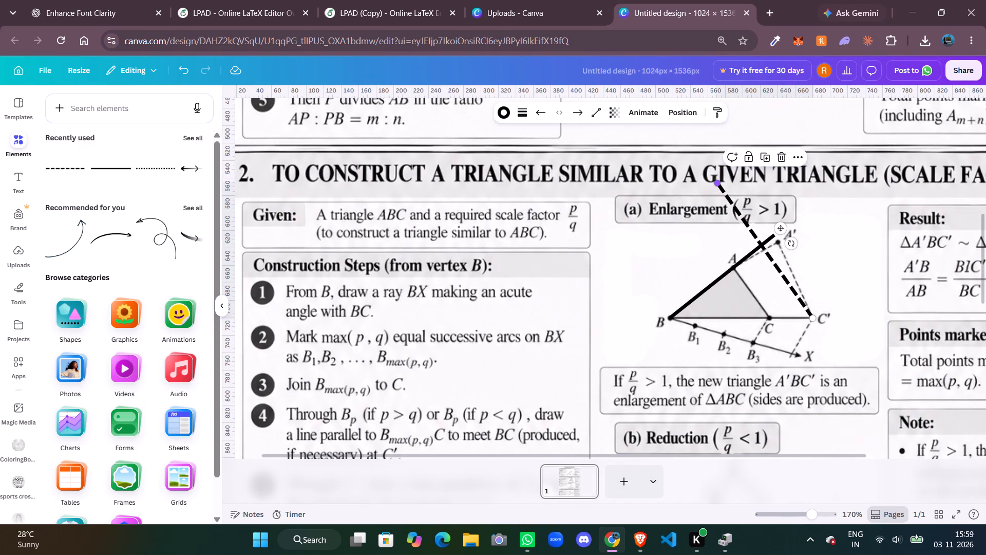
# Attach the dashed line's upper end to the black line's tip near A', about 105 px long at -115°.
pyautogui.moveTo(717, 182); pyautogui.dragTo(776, 230)
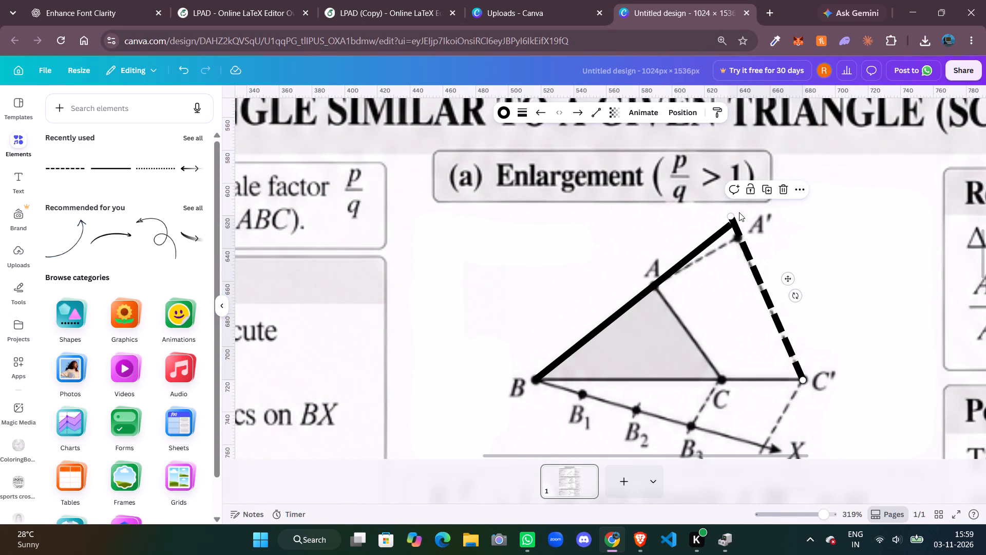
pyautogui.moveTo(731, 216); pyautogui.dragTo(737, 227)
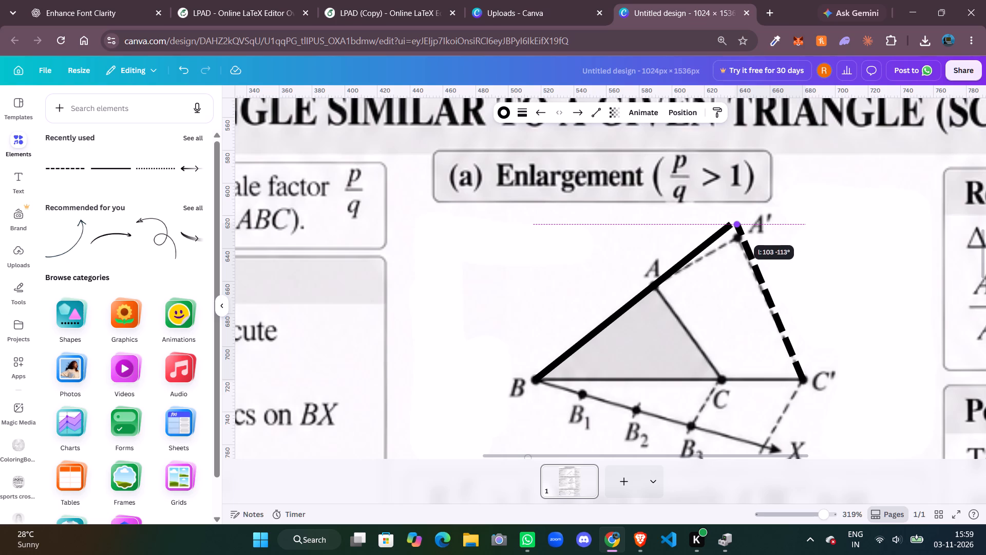
pyautogui.moveTo(737, 227); pyautogui.dragTo(734, 221)
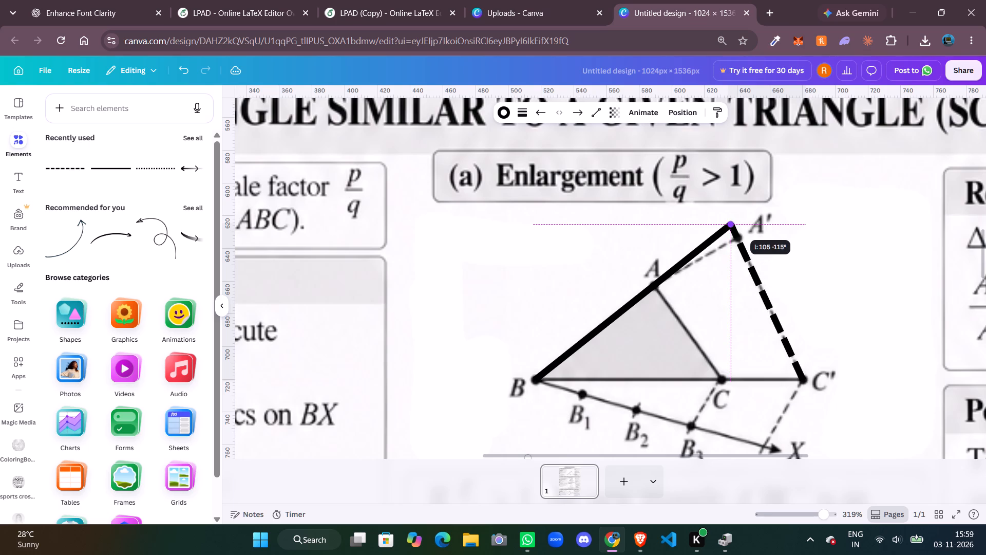
pyautogui.moveTo(734, 221); pyautogui.dragTo(734, 221)
pyautogui.click(857, 212)
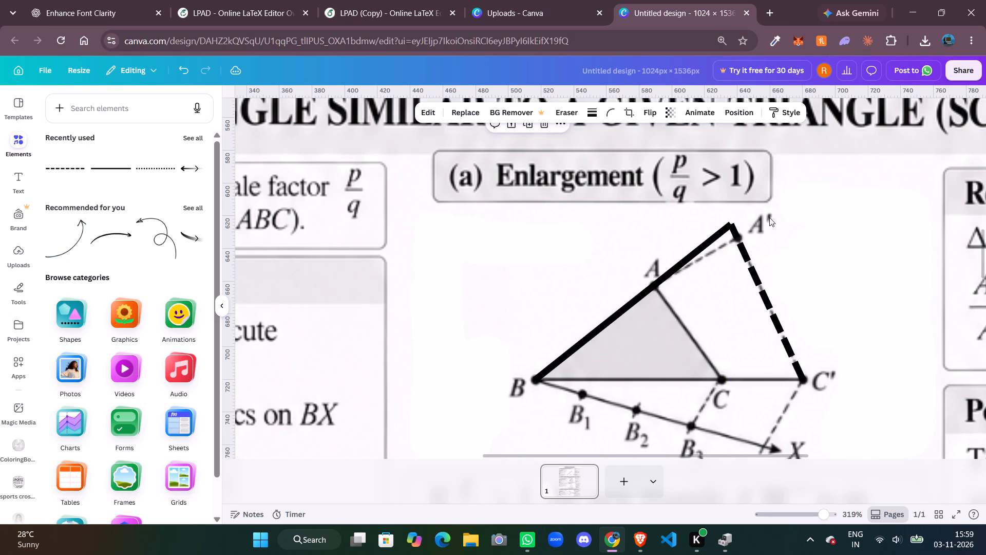
pyautogui.click(727, 224)
pyautogui.click(820, 226)
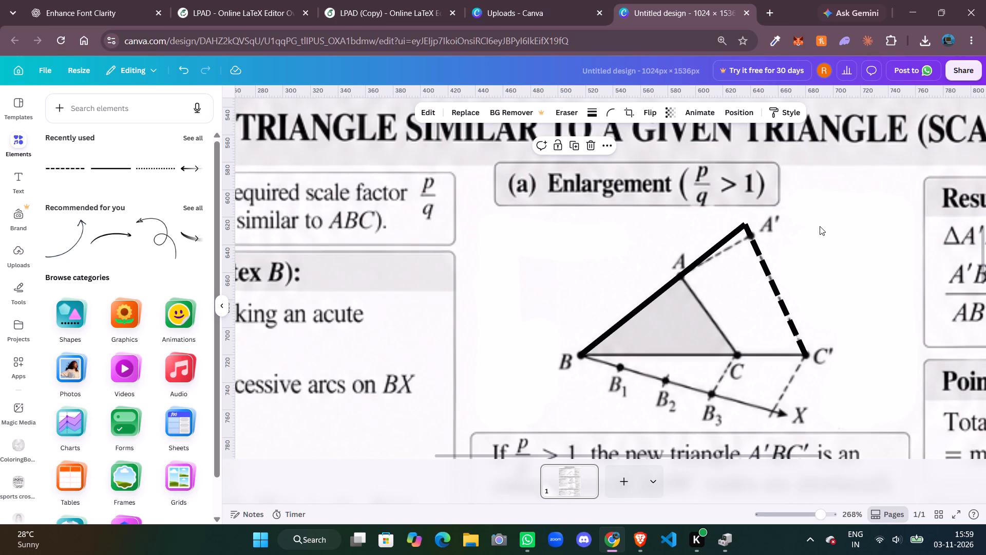
# Move the dashed line horizontally clear of the triangle, into the blank space beyond C'.
pyautogui.click(770, 280)
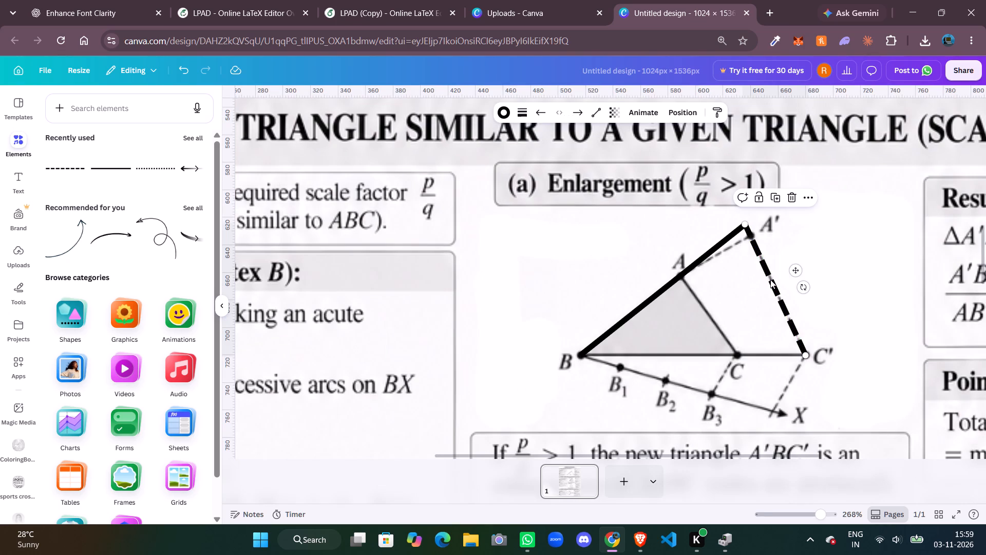
pyautogui.press('Right')
pyautogui.press('Right')
pyautogui.press('Right')
pyautogui.press('Right')
pyautogui.press('Right')
pyautogui.press('Right')
pyautogui.press('Right')
pyautogui.press('Right')
pyautogui.press('Right')
pyautogui.press('Right')
pyautogui.press('Right')
pyautogui.press('Right')
pyautogui.press('Right')
pyautogui.press('Right')
pyautogui.press('Right')
pyautogui.press('Right')
pyautogui.press('Right')
pyautogui.press('Right')
pyautogui.press('Right')
pyautogui.press('Right')
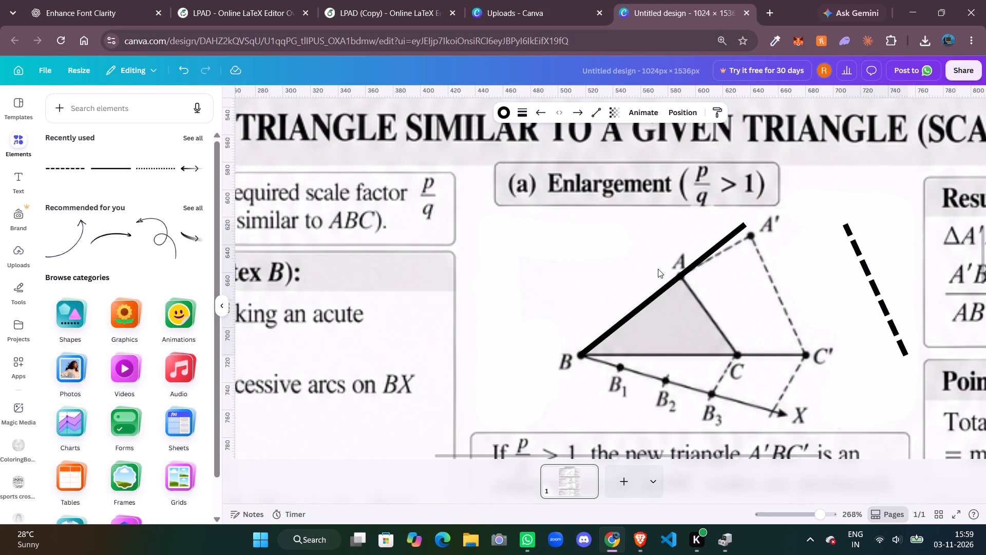
# Move the black line horizontally off side BA, clear of the triangle on the side beyond B.
pyautogui.click(673, 282)
pyautogui.press('Left')
pyautogui.press('Left')
pyautogui.press('Left')
pyautogui.press('Left')
pyautogui.press('Left')
pyautogui.press('Left')
pyautogui.press('Left')
pyautogui.press('Left')
pyautogui.press('Left')
pyautogui.press('Left')
pyautogui.press('Left')
pyautogui.press('Left')
pyautogui.press('Left')
pyautogui.press('Left')
pyautogui.press('Left')
pyautogui.press('Left')
pyautogui.press('Left')
pyautogui.press('Left')
pyautogui.press('Left')
pyautogui.press('Left')
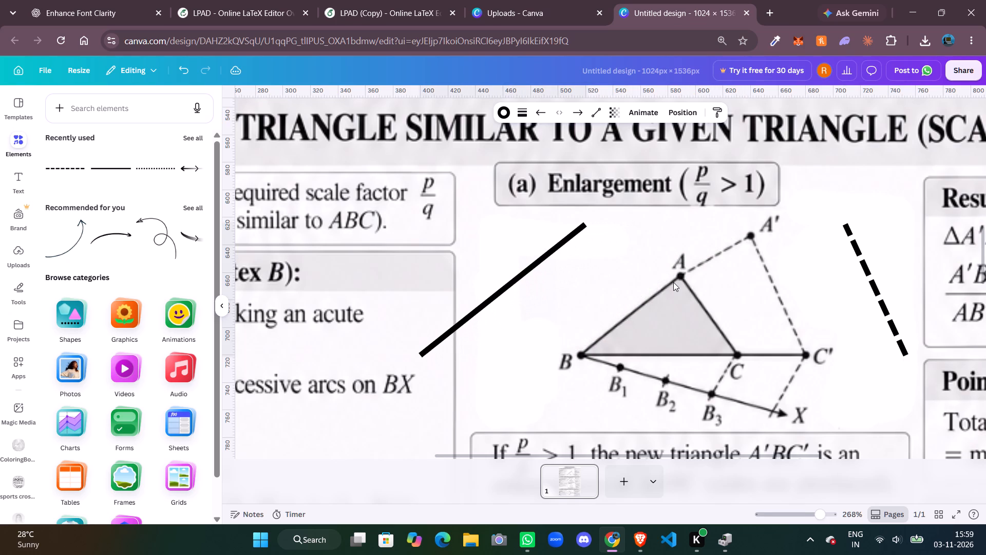
# Cover the A' dot and the original dashed line from A' to C' with white pen strokes at weight 12.
pyautogui.click(29, 292)
pyautogui.click(56, 224)
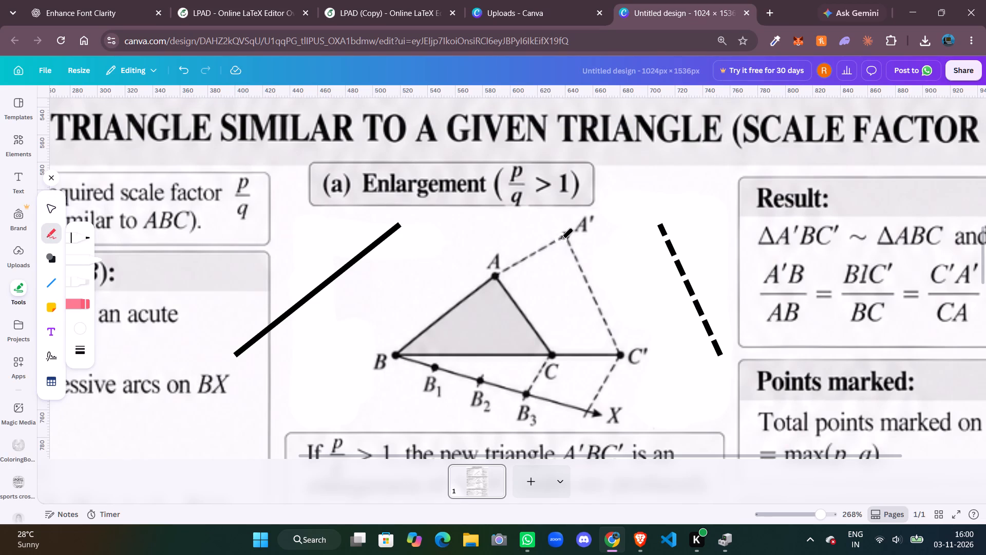
pyautogui.click(77, 354)
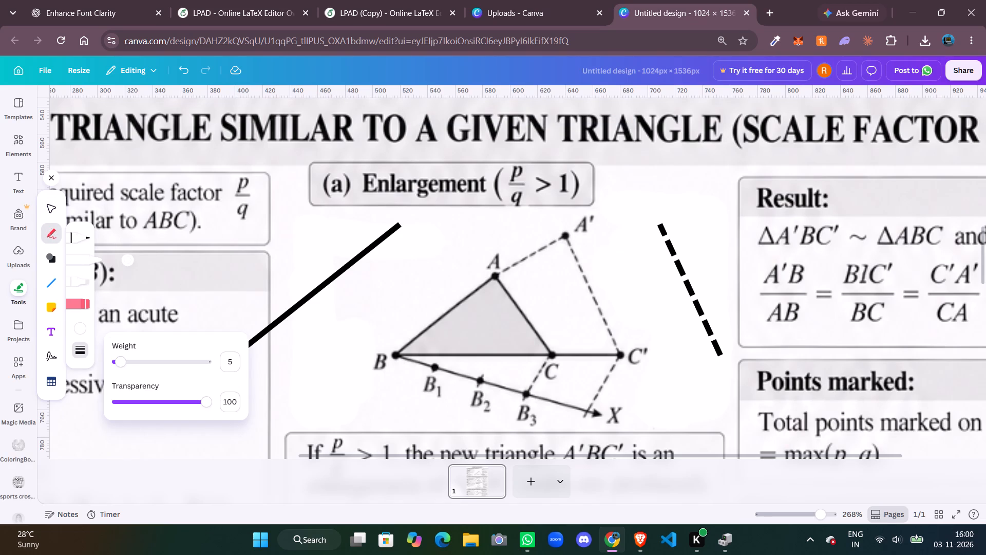
pyautogui.click(122, 367)
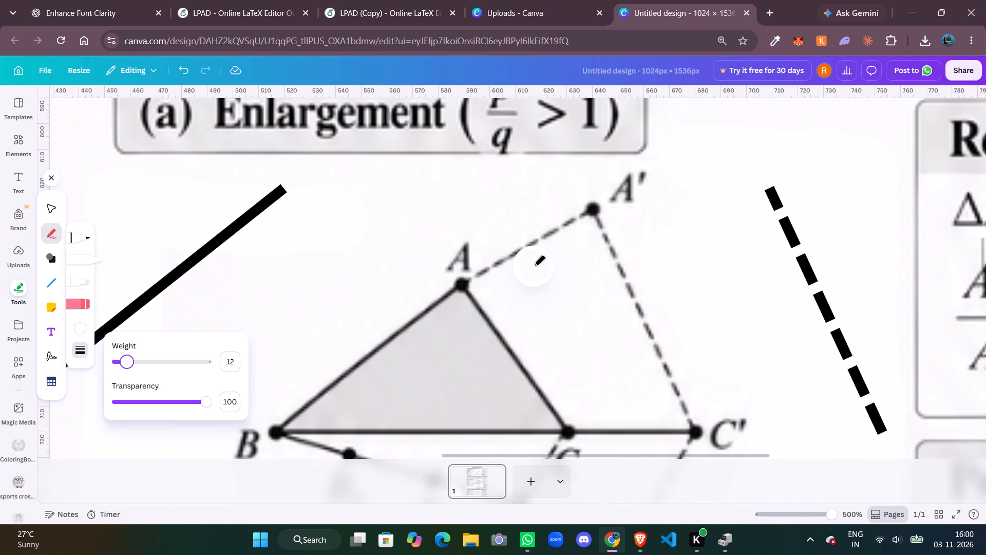
pyautogui.moveTo(591, 208); pyautogui.dragTo(608, 251)
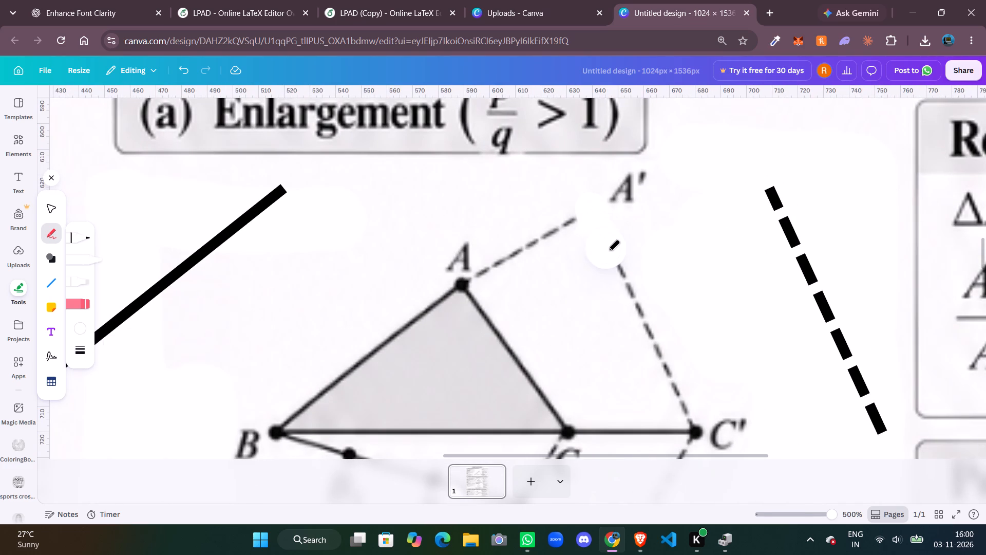
pyautogui.moveTo(608, 251); pyautogui.dragTo(676, 379)
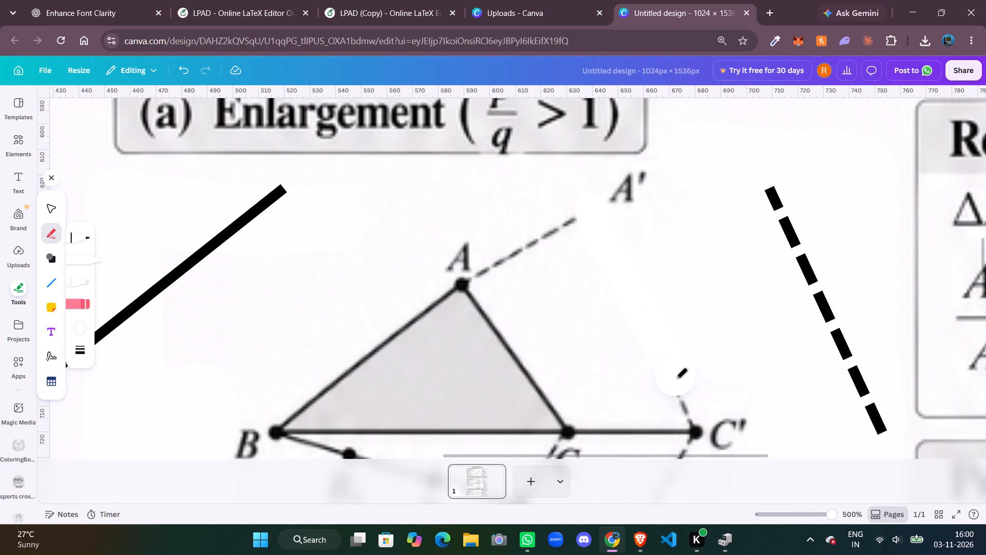
pyautogui.moveTo(676, 379); pyautogui.dragTo(685, 407)
# Cover the original dashed line from A' to A with white pen strokes and leave drawing mode.
pyautogui.moveTo(583, 212); pyautogui.dragTo(505, 262)
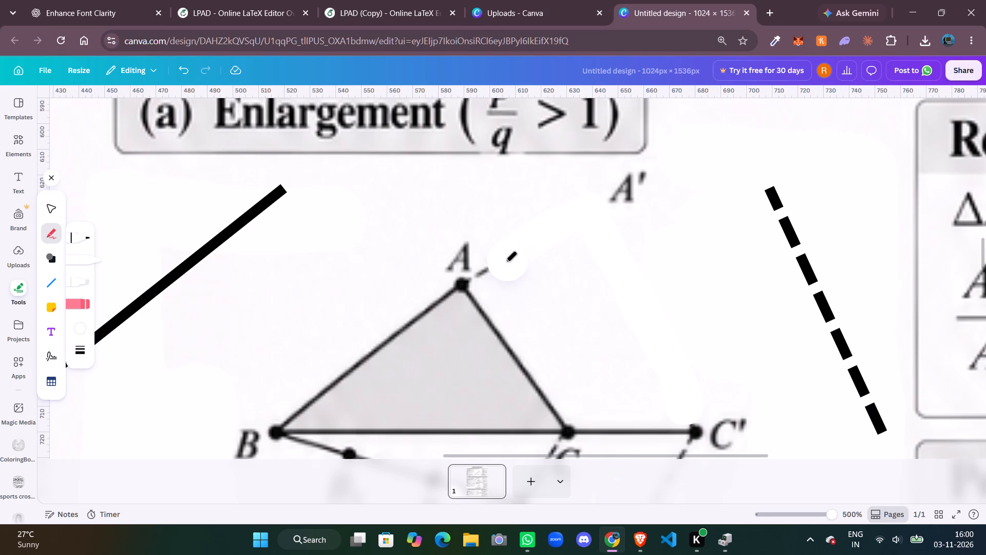
pyautogui.moveTo(505, 262); pyautogui.dragTo(494, 274)
pyautogui.click(490, 277)
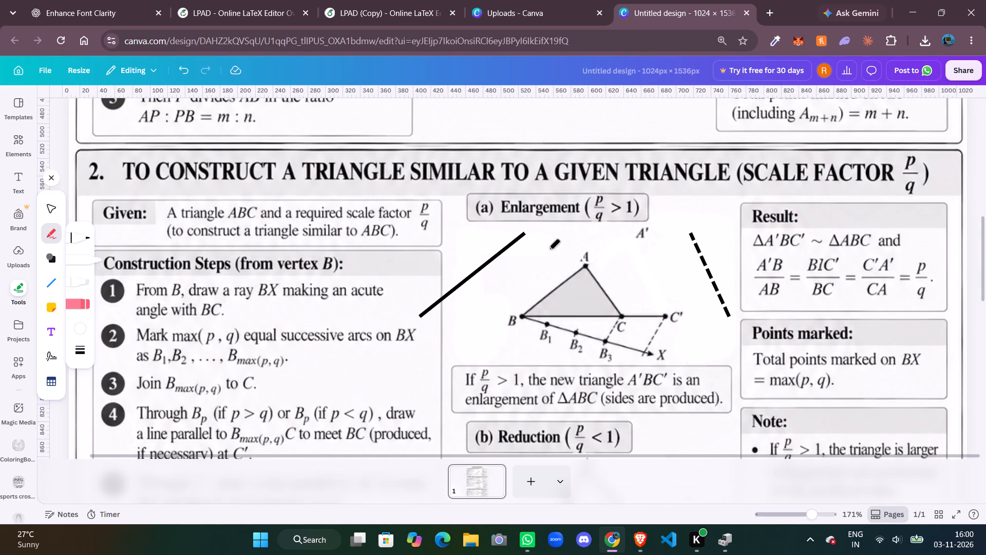
pyautogui.click(52, 182)
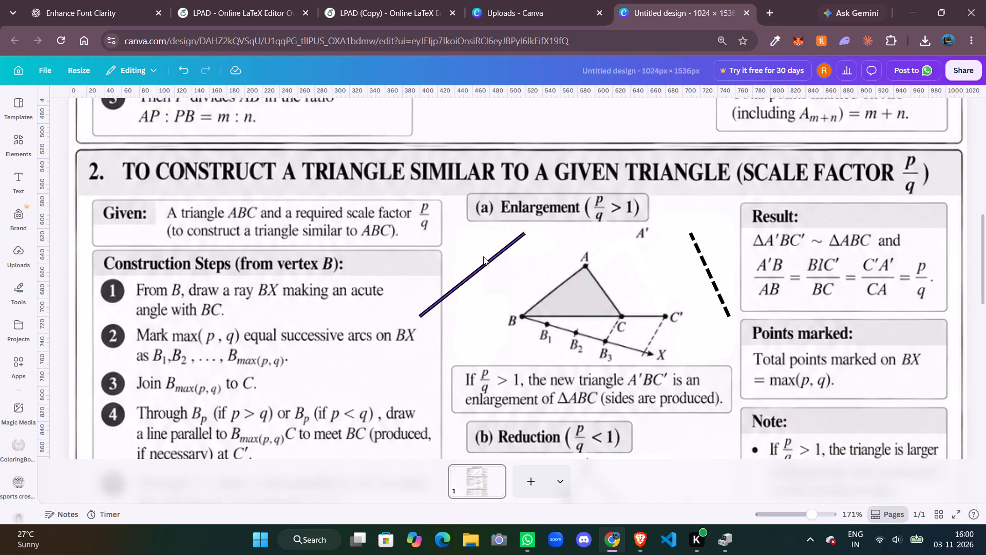
# Move the black line back onto side BA, with its start at B, about X 517 px, Y 720 px.
pyautogui.click(482, 260)
pyautogui.press('Right')
pyautogui.press('Right')
pyautogui.press('Right')
pyautogui.press('Right')
pyautogui.press('Right')
pyautogui.press('Right')
pyautogui.press('Right')
pyautogui.press('Right')
pyautogui.press('Right')
pyautogui.press('Right')
pyautogui.press('Right')
pyautogui.press('Right')
pyautogui.press('Right')
pyautogui.press('Right')
pyautogui.press('Right')
pyautogui.press('Right')
pyautogui.press('Right')
pyautogui.press('Right')
pyautogui.press('Right')
pyautogui.press('Right')
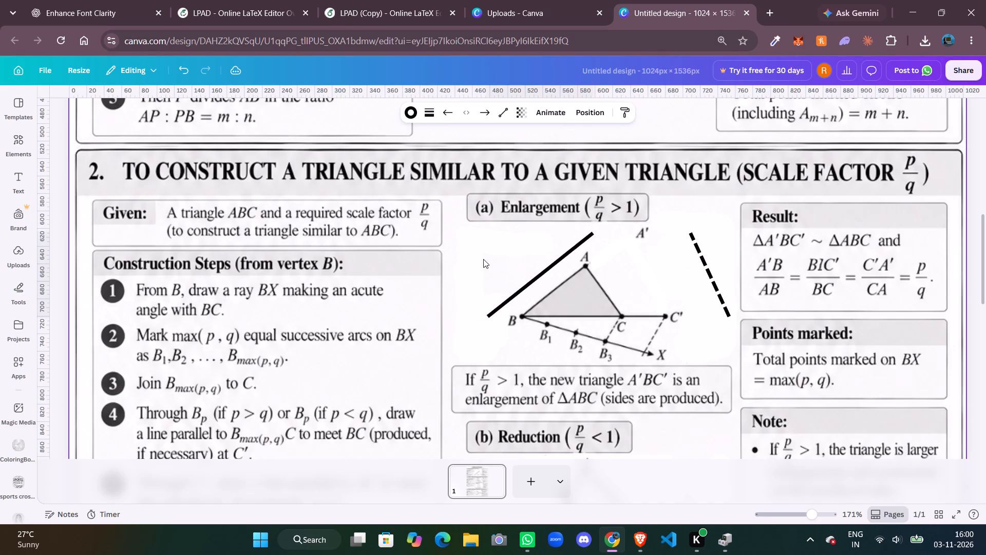
pyautogui.press('Right')
pyautogui.press('Right')
pyautogui.press('Right')
pyautogui.press('Right')
pyautogui.press('Right')
pyautogui.press('Right')
pyautogui.press('Right')
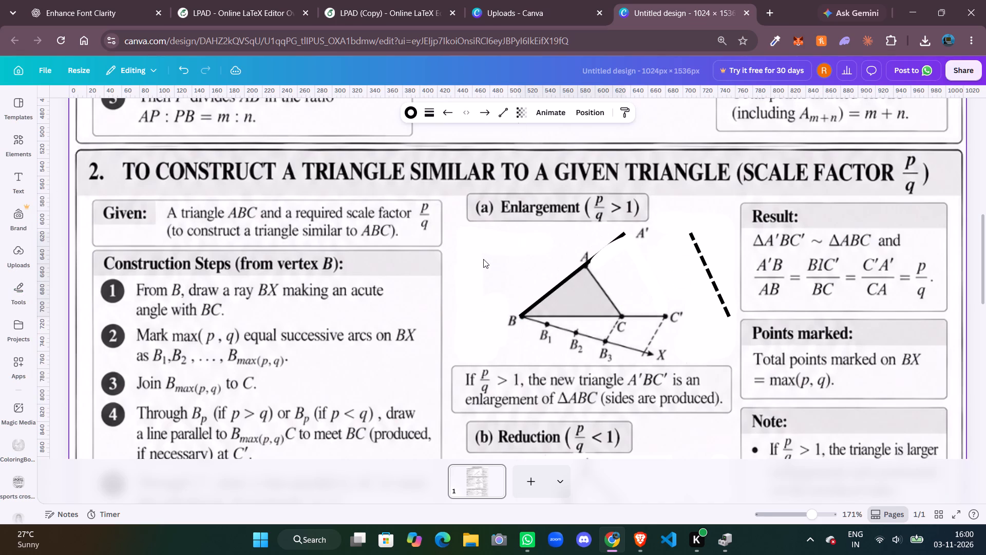
pyautogui.press('Right')
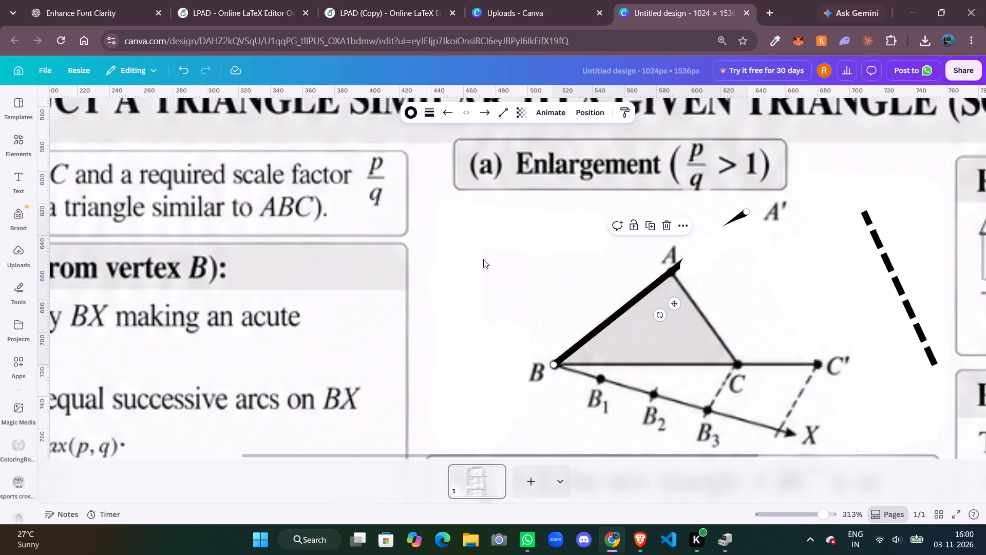
pyautogui.press('Right')
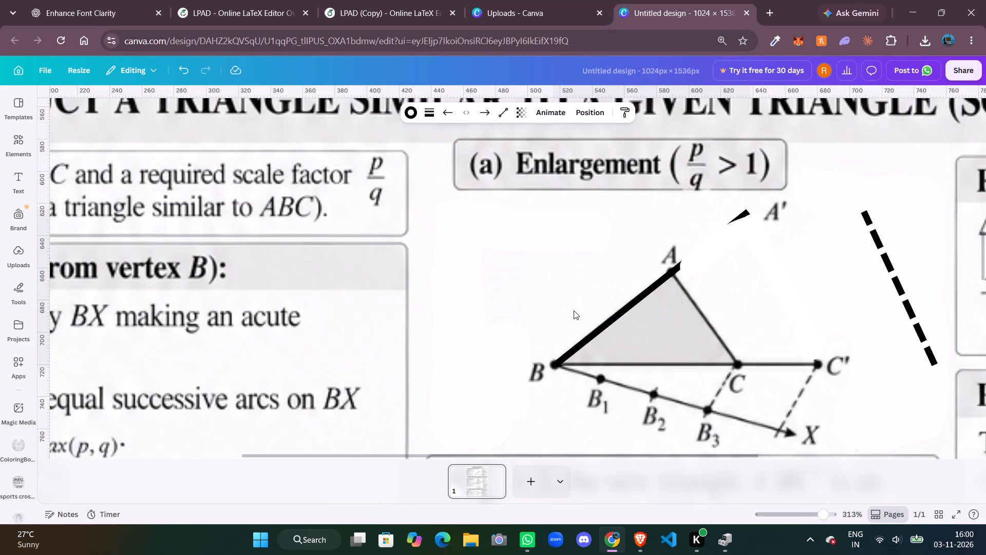
# Bring the black line on side BA to the front, above the white pen strokes.
pyautogui.click(912, 328)
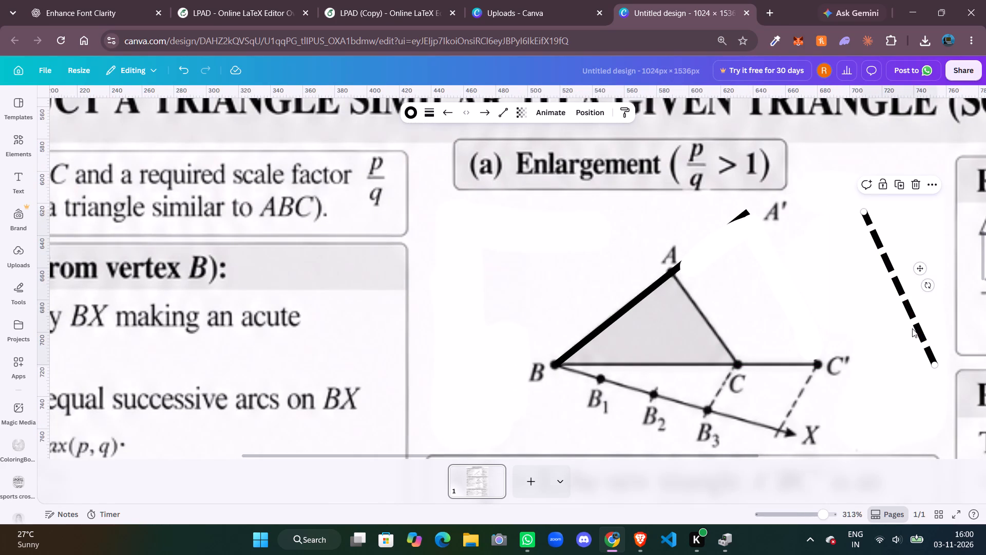
pyautogui.click(620, 312)
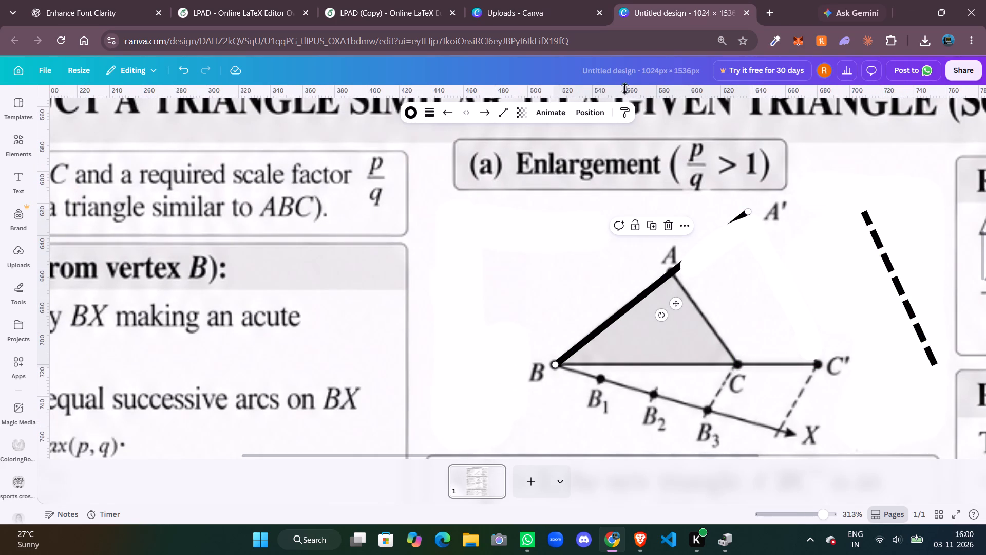
pyautogui.click(586, 110)
pyautogui.click(84, 176)
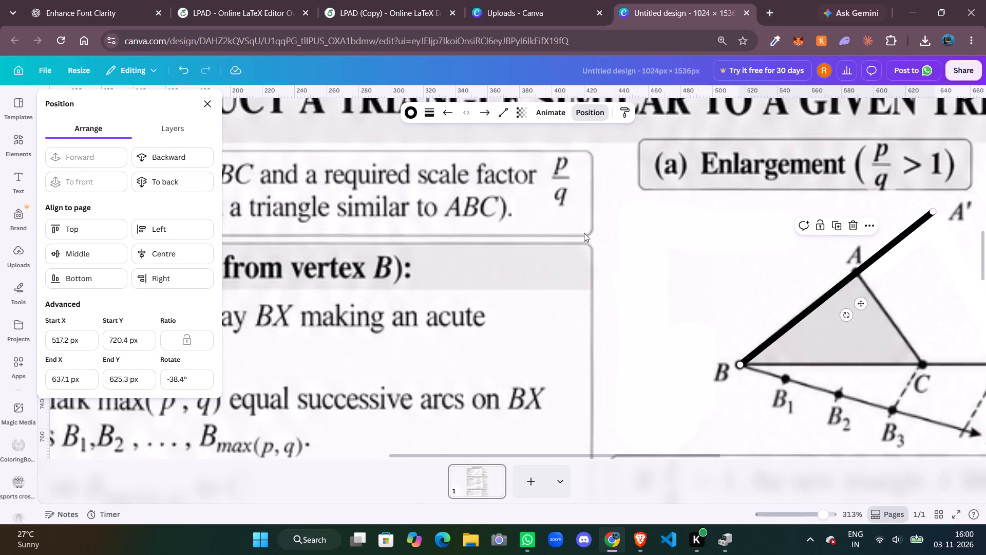
# Move the dashed line back between C' and the black line's tip, with its start at about X 681 px, Y 720 px.
pyautogui.hscroll(-3, 860, 275)
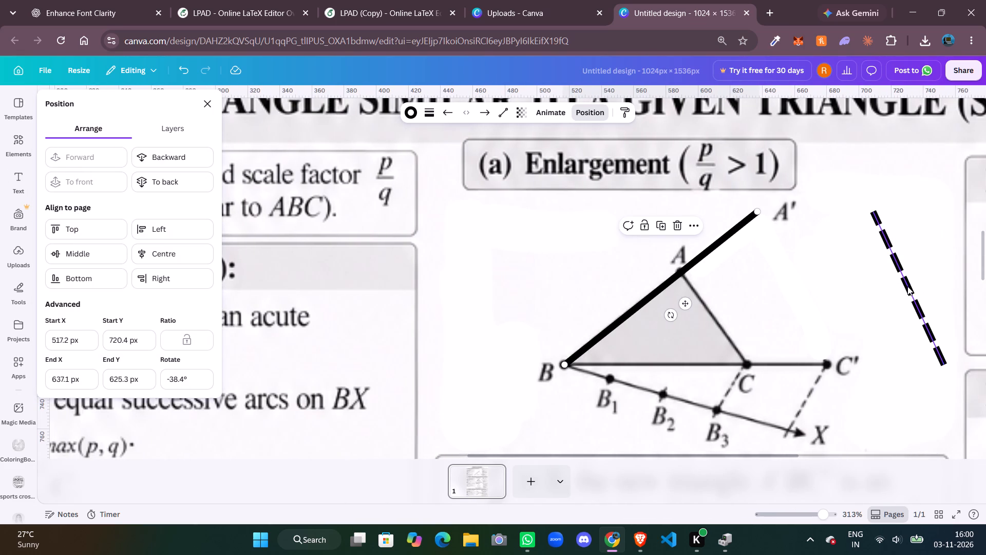
pyautogui.click(907, 286)
pyautogui.press('Left')
pyautogui.press('Left')
pyautogui.press('Left')
pyautogui.press('Left')
pyautogui.press('Left')
pyautogui.press('Left')
pyautogui.press('Left')
pyautogui.press('Left')
pyautogui.press('Left')
pyautogui.press('Left')
pyautogui.press('Left')
pyautogui.press('Left')
pyautogui.press('Left')
pyautogui.press('Left')
pyautogui.press('Left')
pyautogui.press('Left')
pyautogui.press('Left')
pyautogui.press('Left')
pyautogui.press('Left')
pyautogui.press('Left')
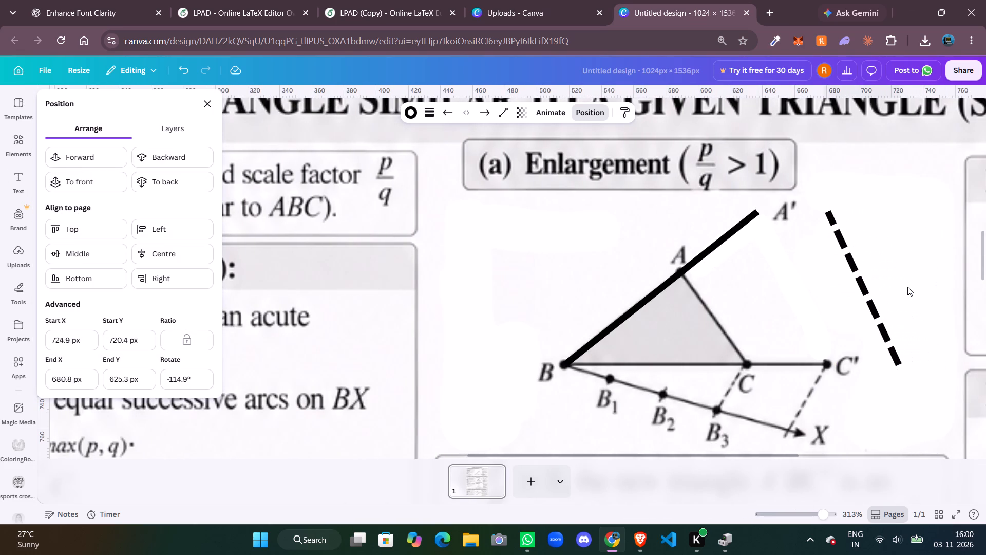
pyautogui.press('Left')
pyautogui.press('Left')
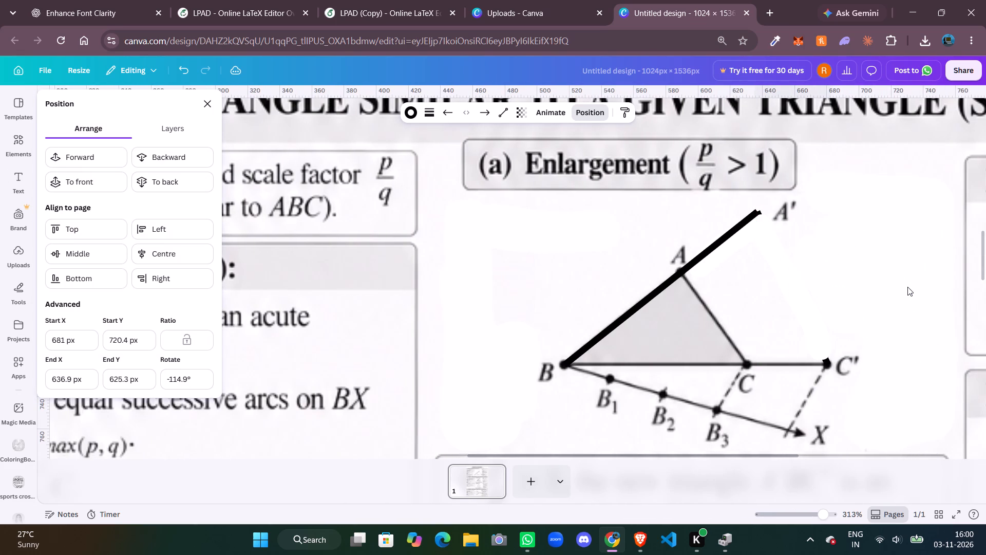
pyautogui.press('Left')
pyautogui.press('Right')
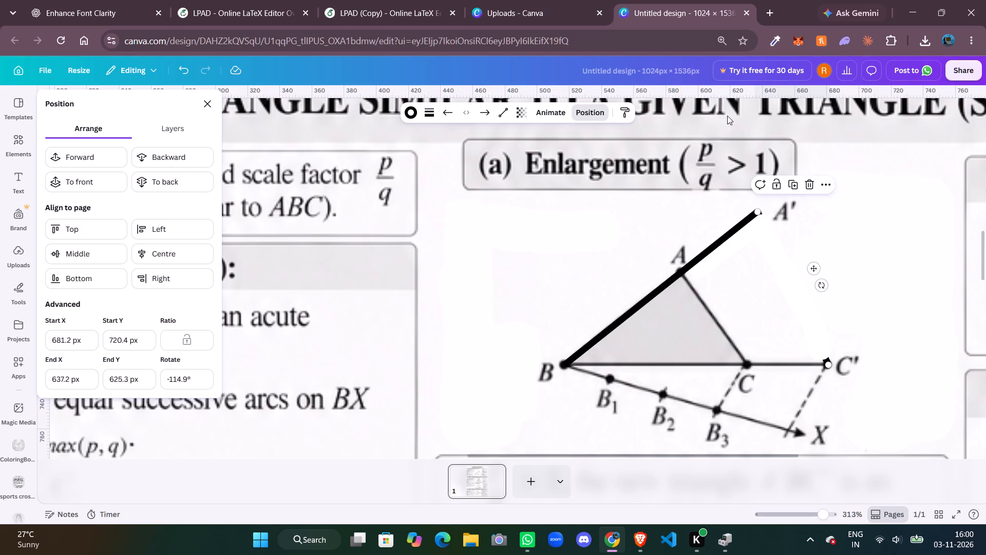
# Bring the dashed line between A' and C' to the front and deselect it.
pyautogui.click(75, 182)
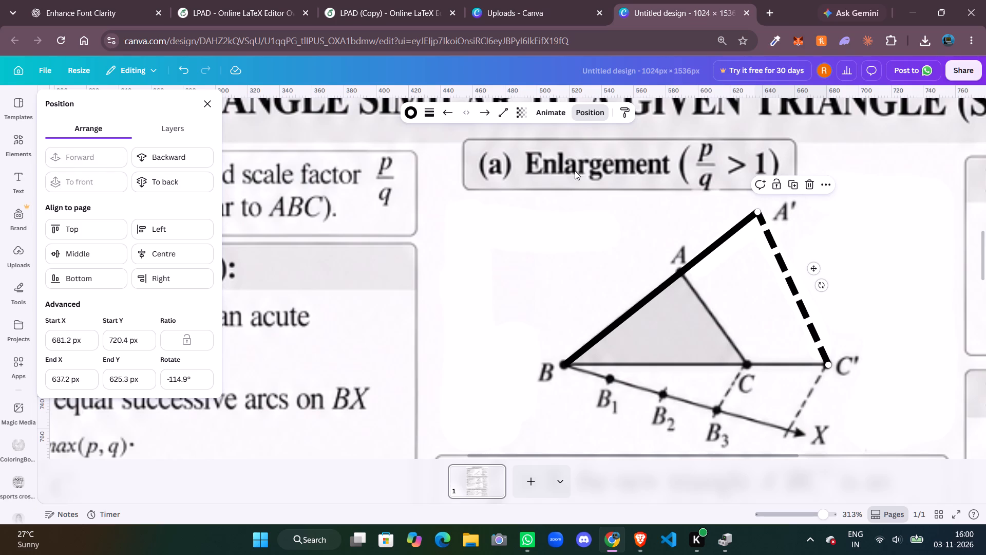
pyautogui.click(932, 204)
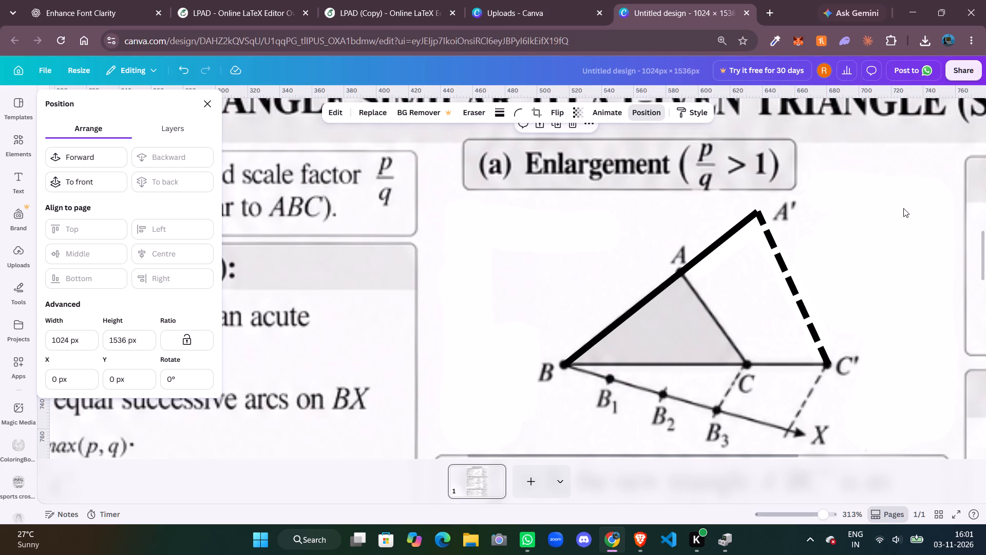
# Switch to Brave, pause the YouTube music video, and return to the Canva design in Chrome.
pyautogui.hotkey('alt', 'Tab')
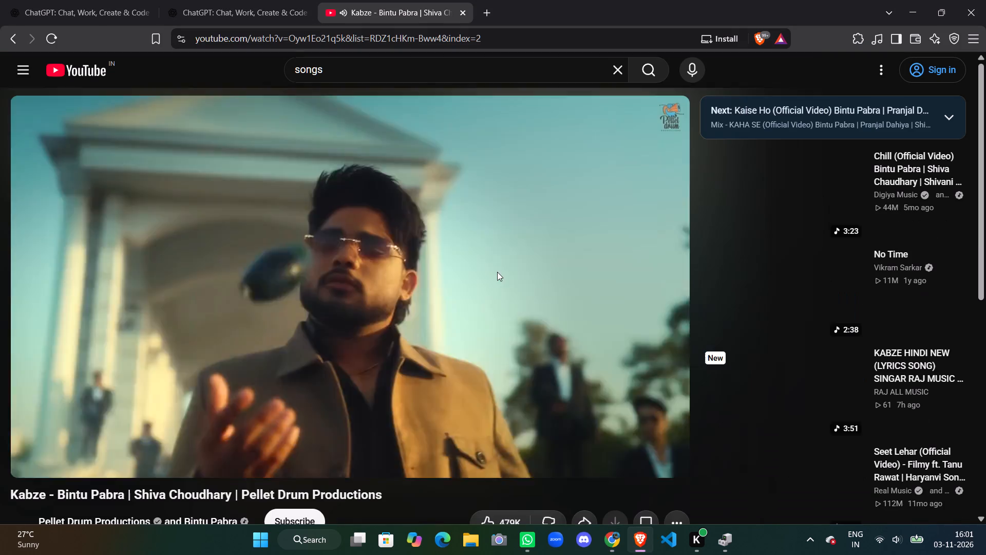
pyautogui.click(336, 244)
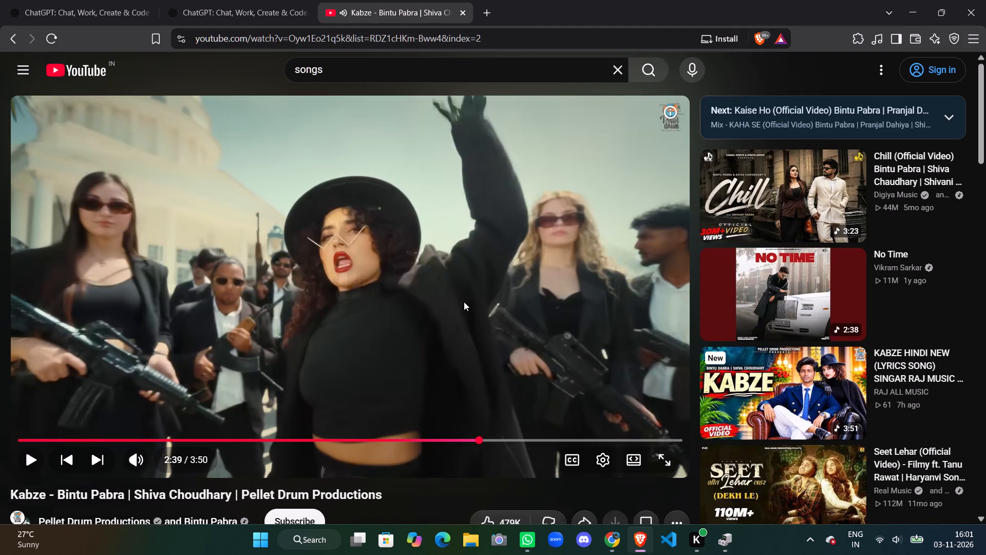
pyautogui.hotkey('alt', 'Tab')
# Choose the drawing pen in black with weight 5 and mark point A' in the Enlargement figure with dots.
pyautogui.click(919, 256)
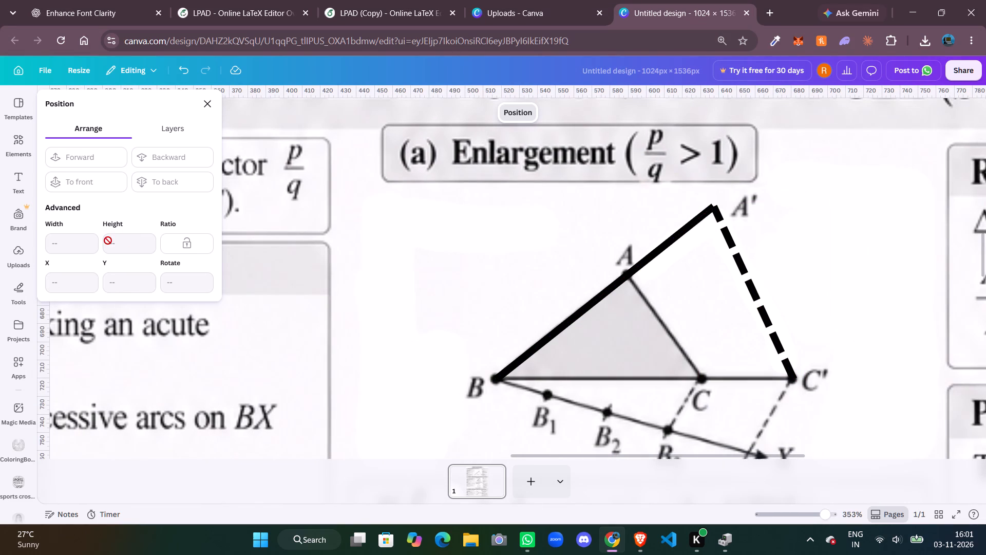
pyautogui.click(15, 282)
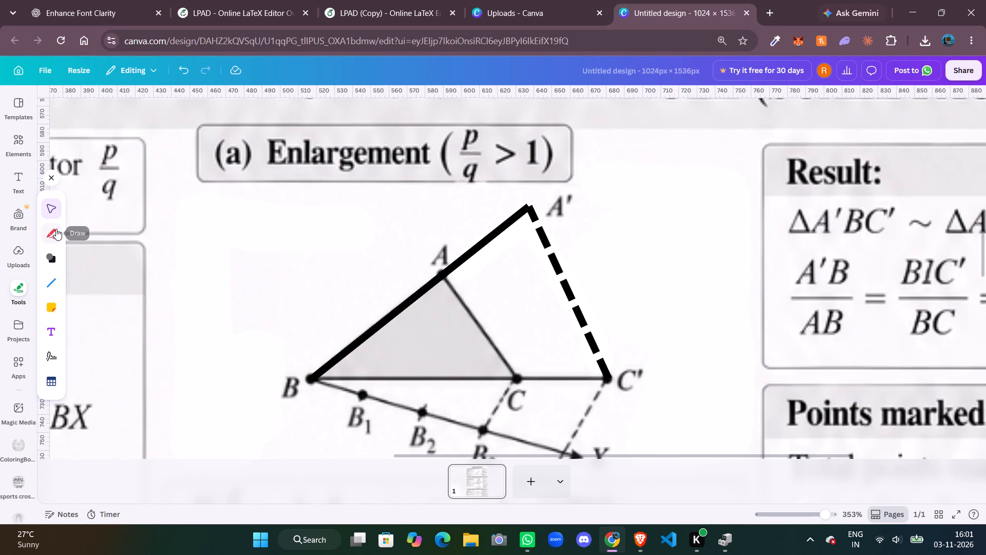
pyautogui.click(55, 229)
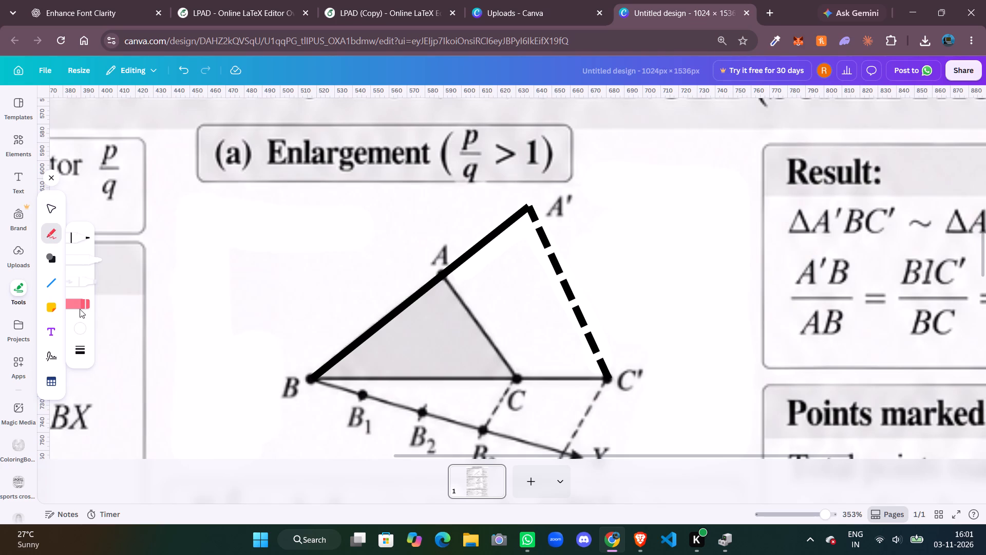
pyautogui.click(76, 325)
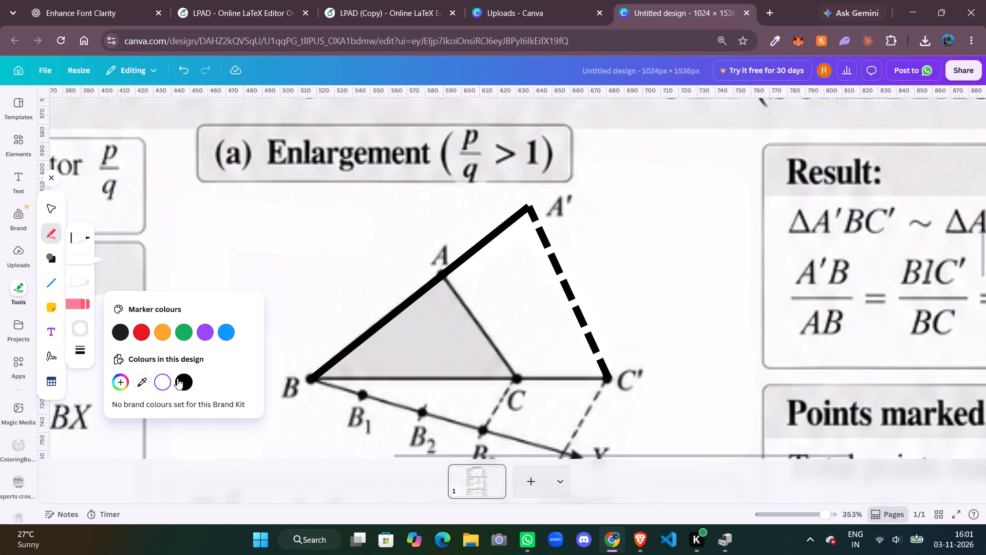
pyautogui.click(179, 380)
pyautogui.click(78, 347)
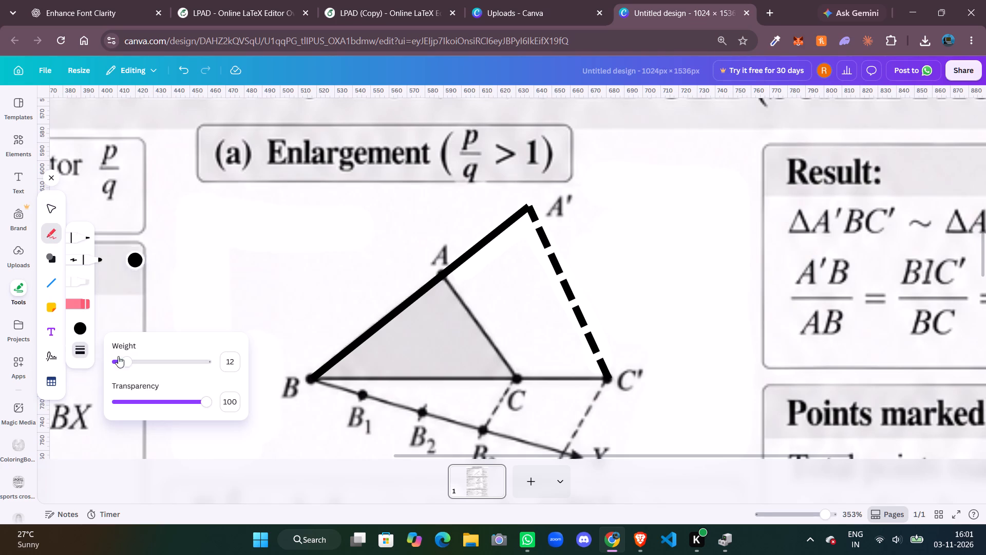
pyautogui.moveTo(127, 365); pyautogui.dragTo(120, 365)
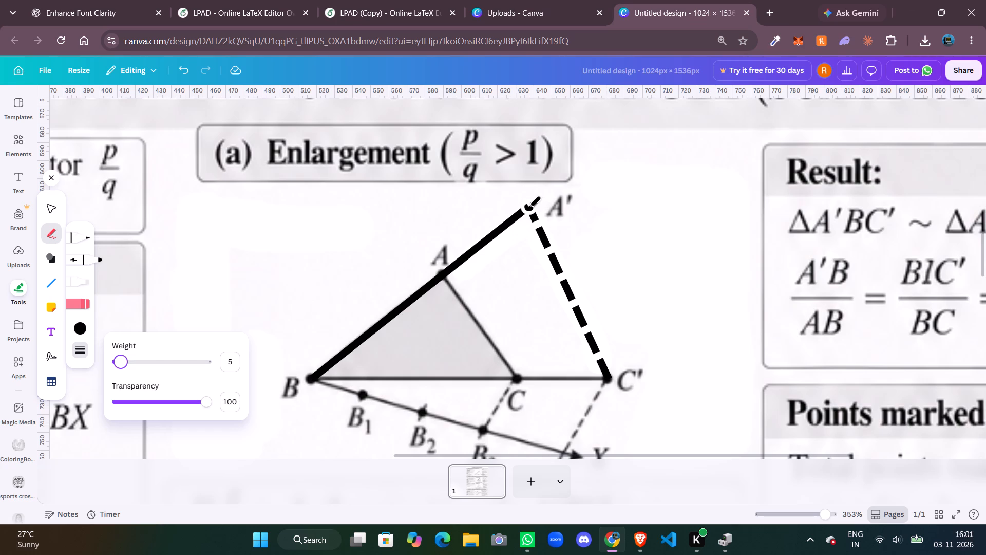
pyautogui.click(528, 209)
pyautogui.click(528, 209)
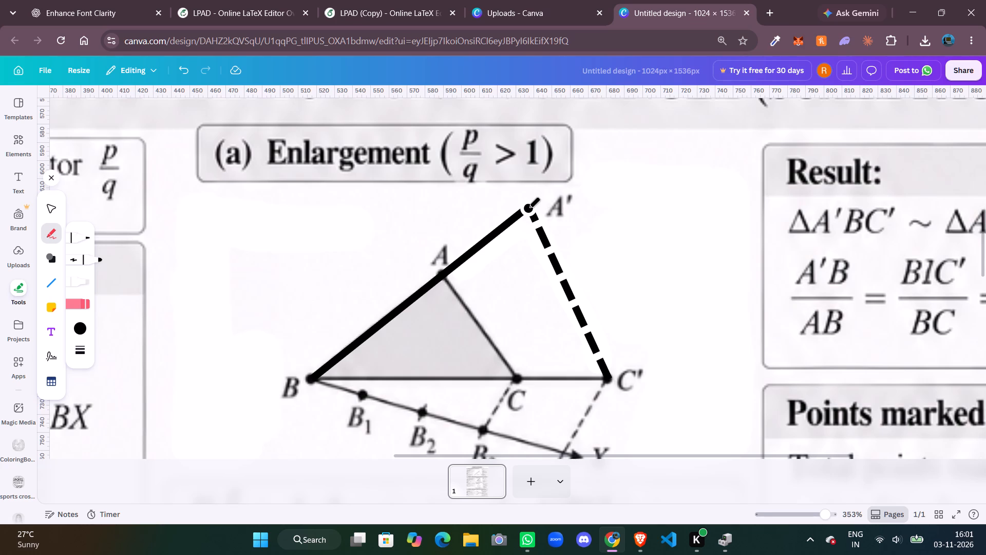
pyautogui.click(528, 208)
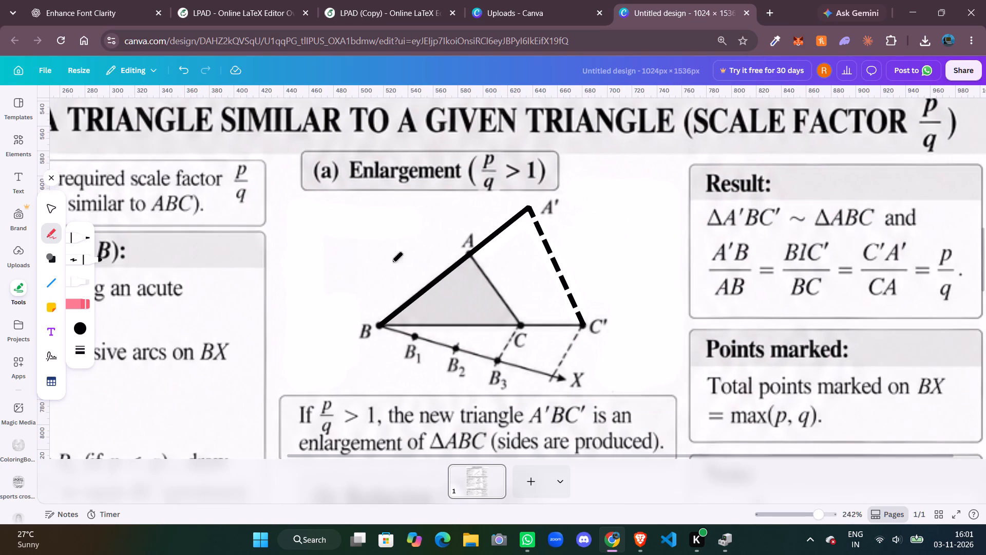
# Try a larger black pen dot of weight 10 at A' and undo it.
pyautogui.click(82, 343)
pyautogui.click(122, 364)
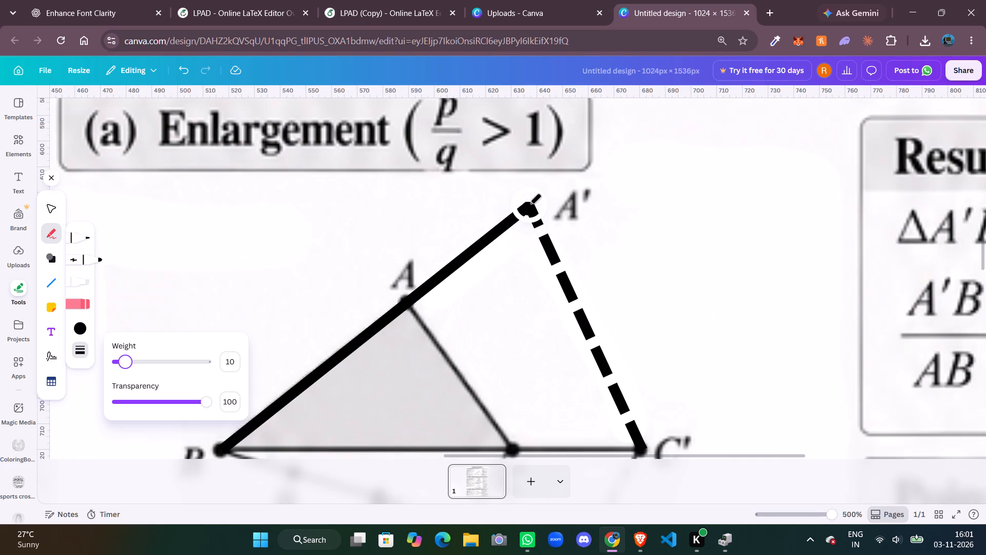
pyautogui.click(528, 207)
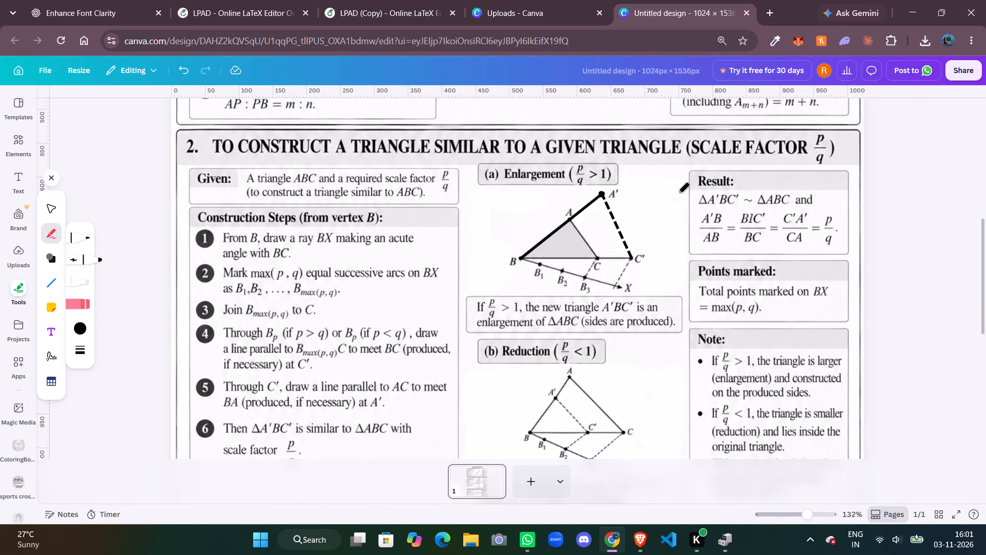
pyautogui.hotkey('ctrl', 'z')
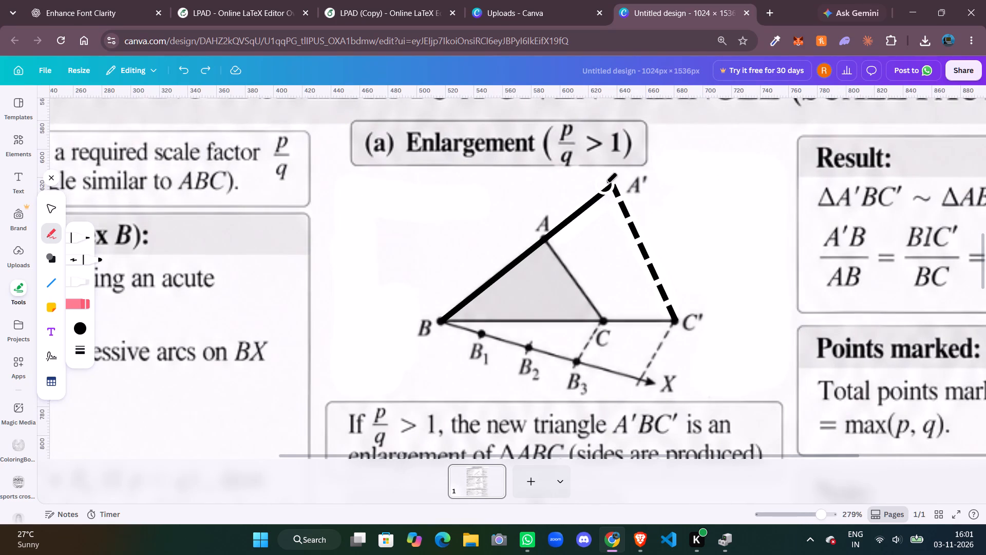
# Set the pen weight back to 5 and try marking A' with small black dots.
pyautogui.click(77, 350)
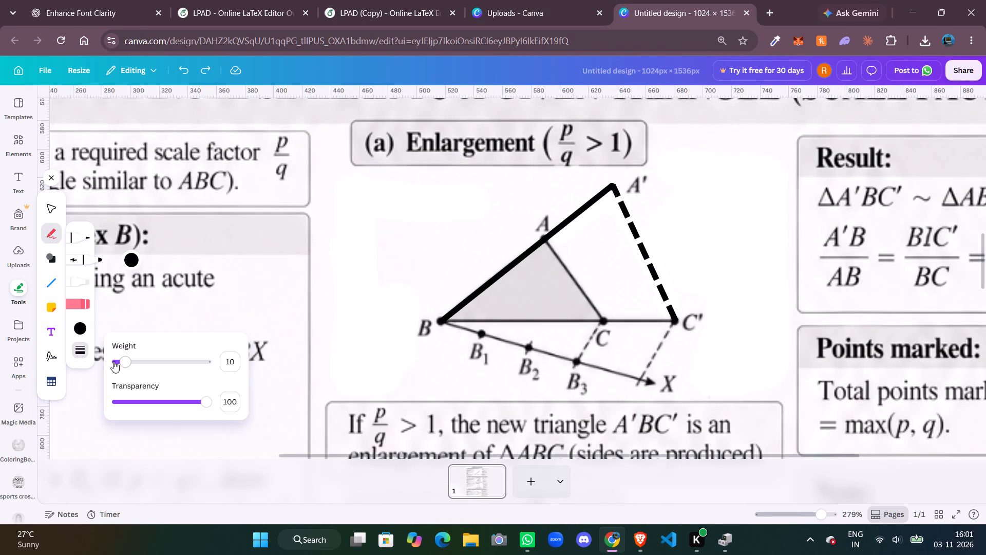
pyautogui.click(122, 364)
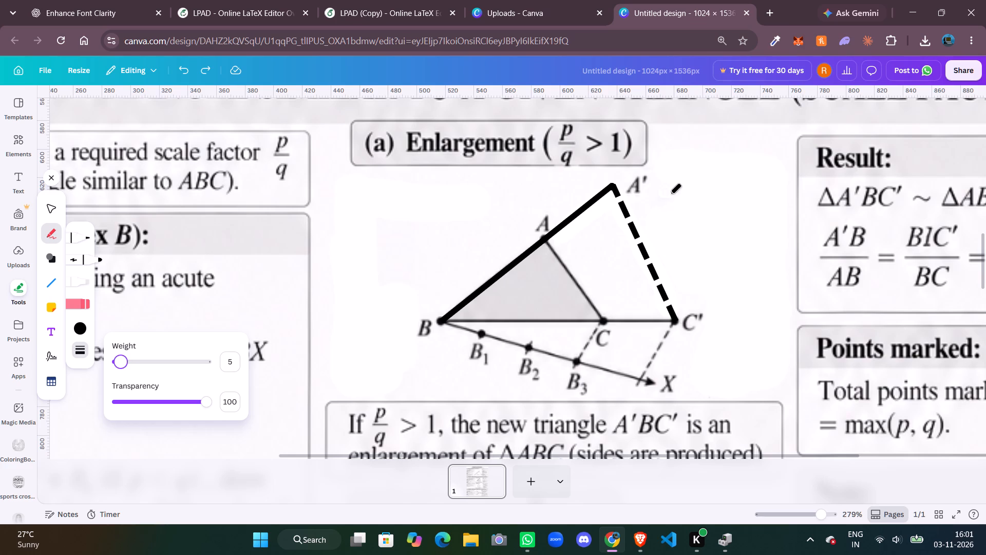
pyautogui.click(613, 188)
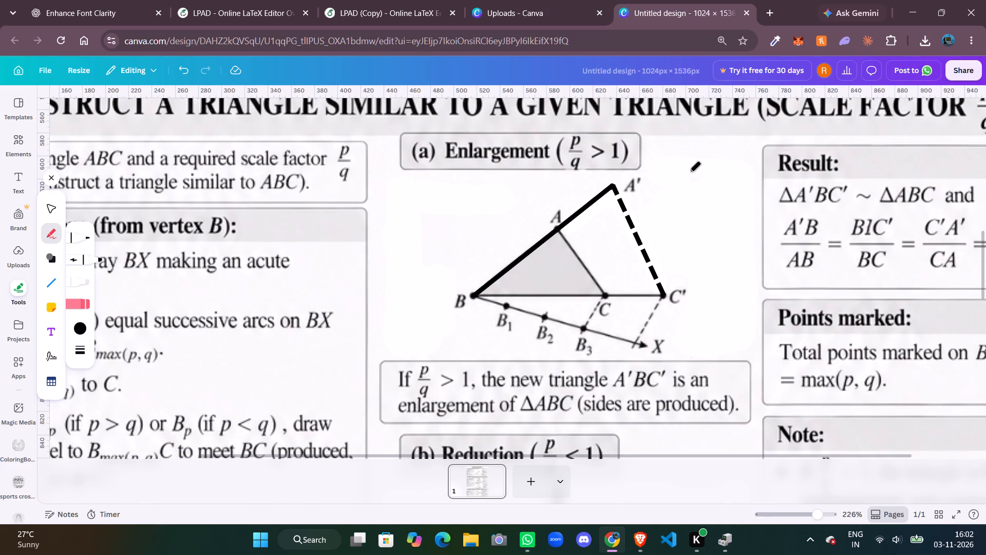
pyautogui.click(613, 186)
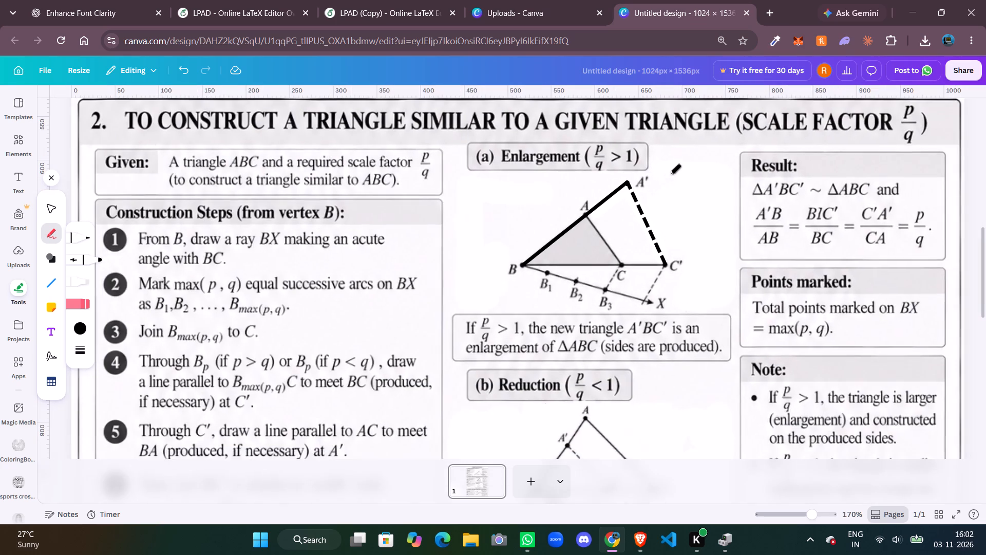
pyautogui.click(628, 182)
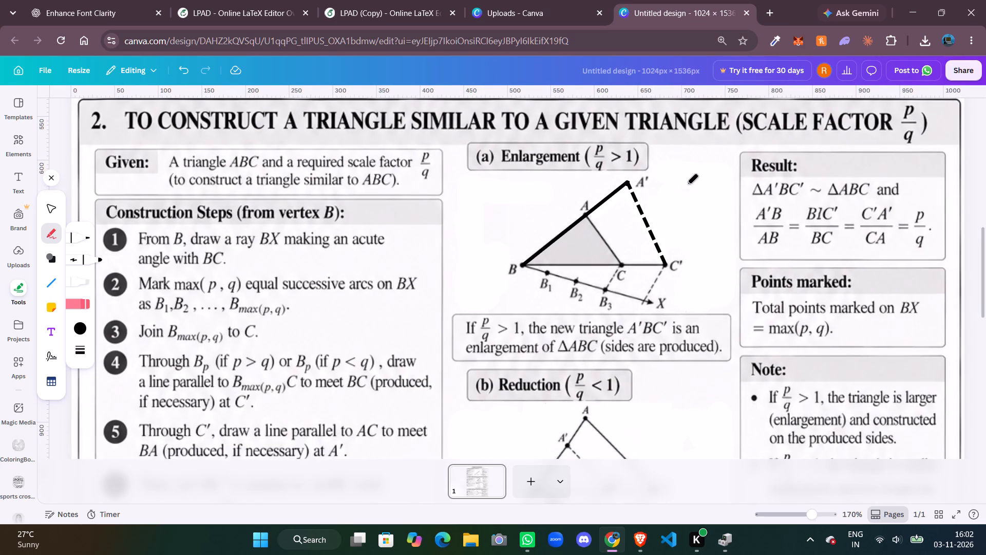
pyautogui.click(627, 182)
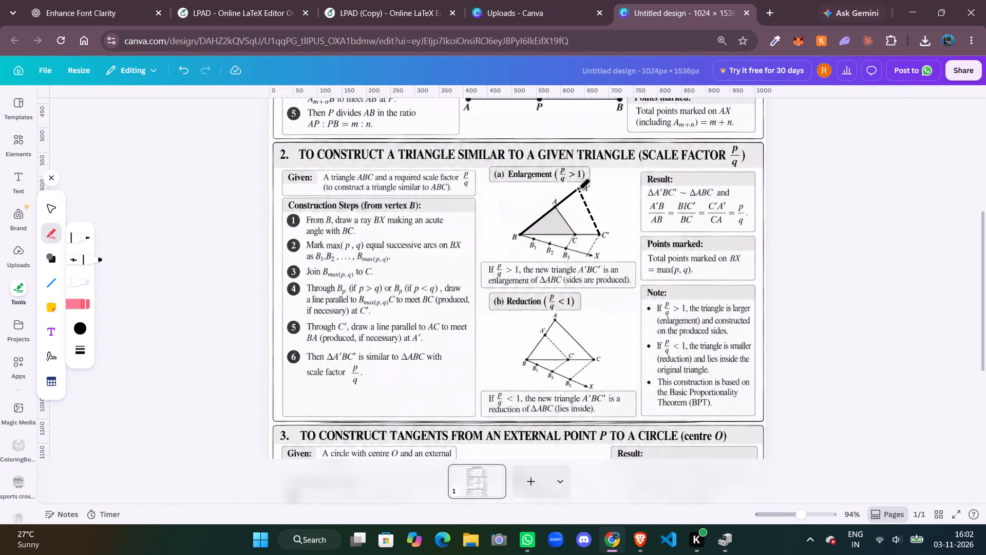
# Set the pen weight to 9, mark A' with a black dot, redrawing it until centred on the tip, and leave drawing mode.
pyautogui.click(83, 344)
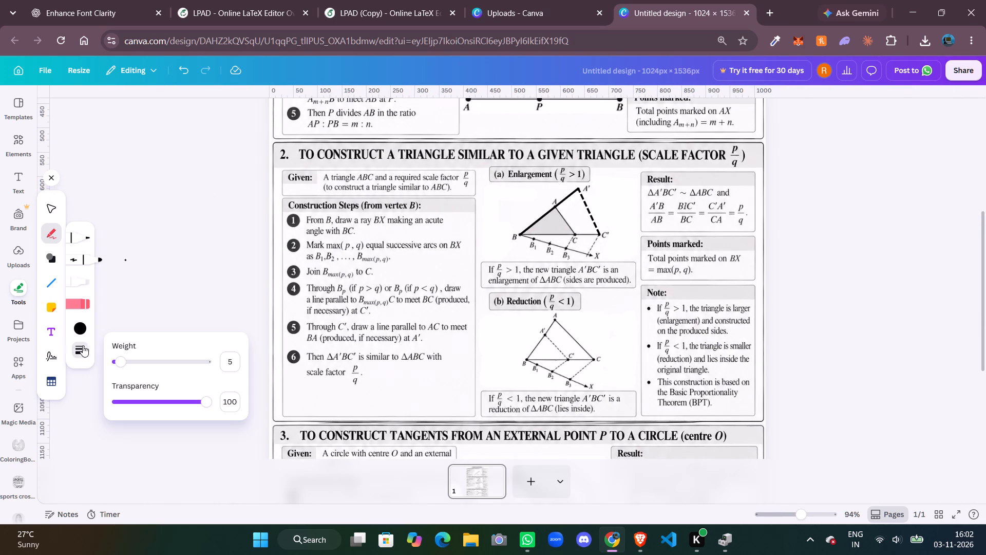
pyautogui.click(124, 365)
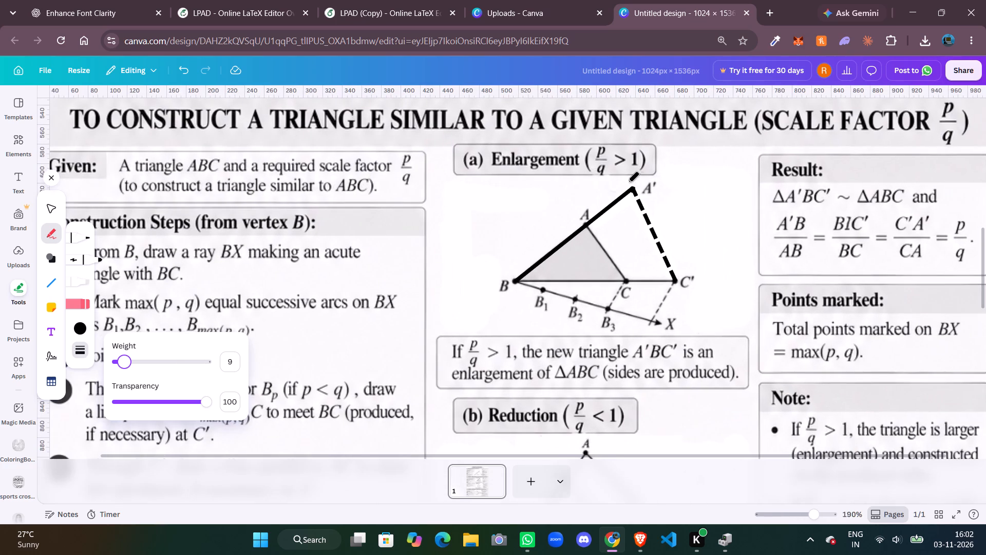
pyautogui.click(632, 189)
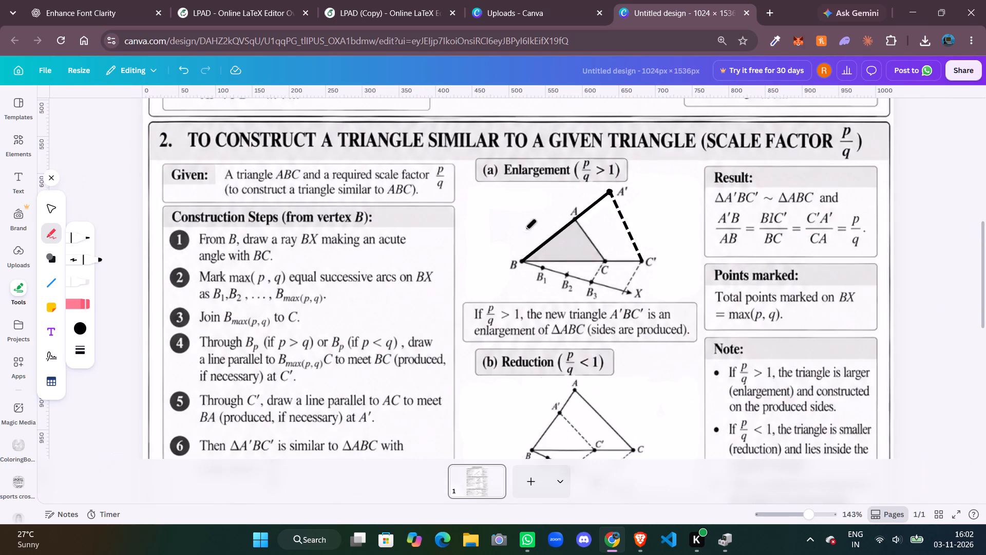
pyautogui.hotkey('ctrl', 'z')
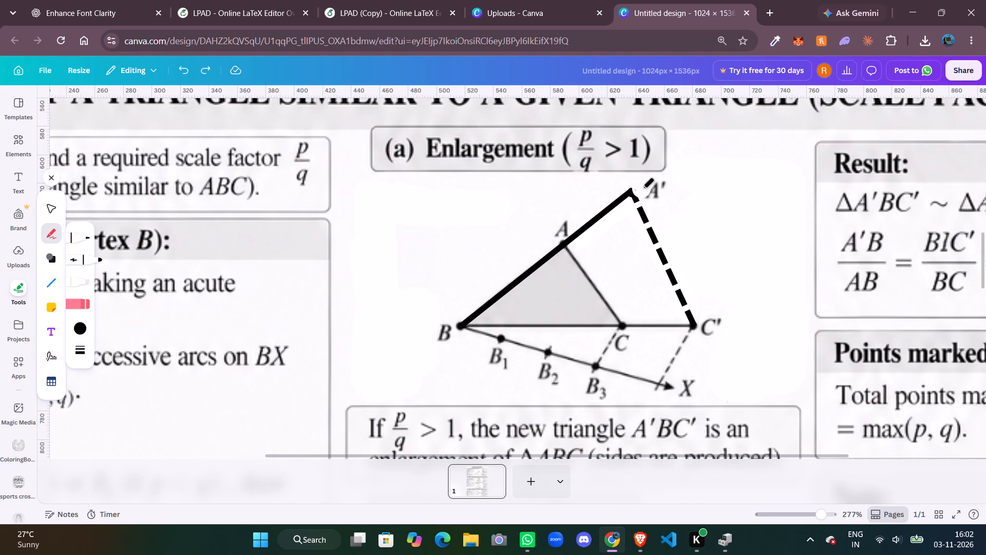
pyautogui.click(632, 189)
pyautogui.hotkey('ctrl', 'z')
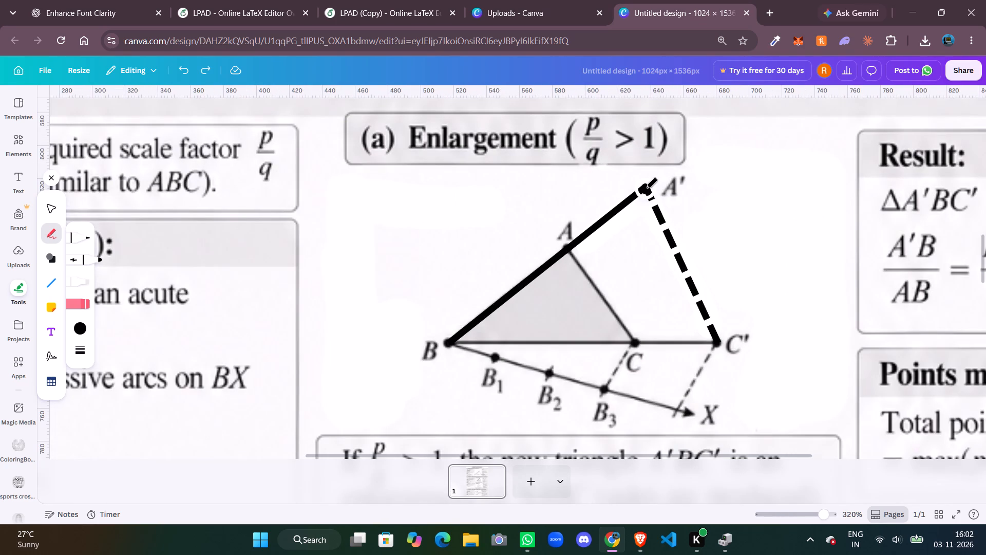
pyautogui.click(646, 189)
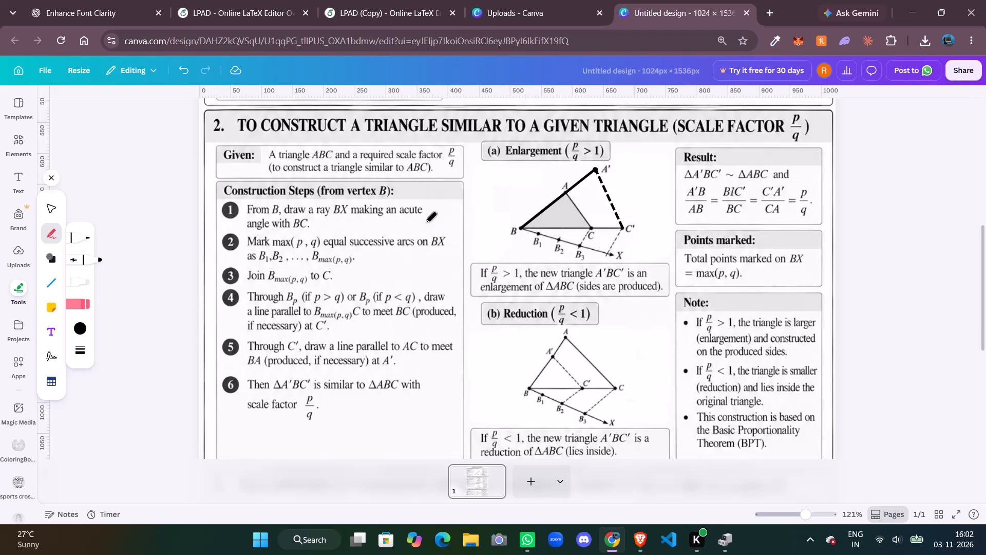
pyautogui.click(52, 182)
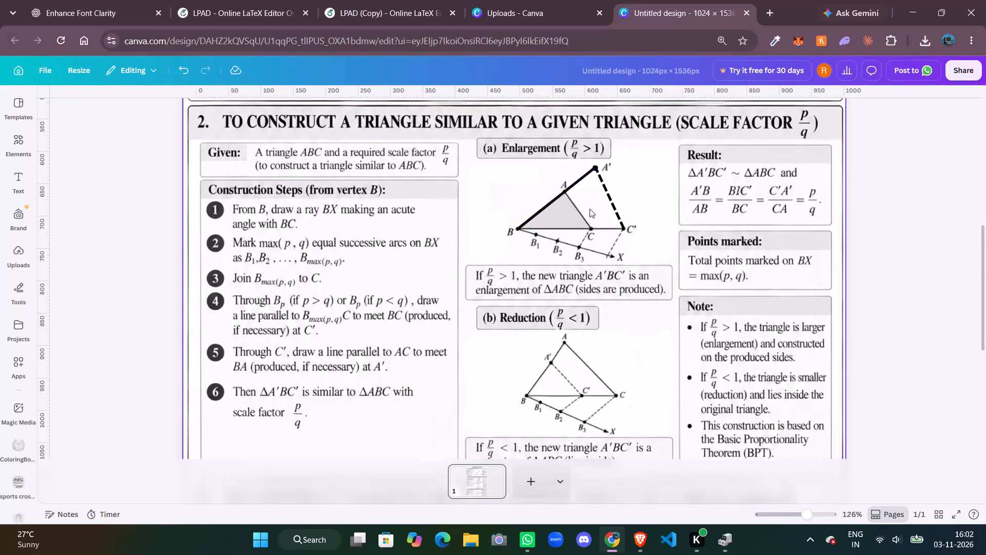
# Delete the thick black line running from B through A to A'.
pyautogui.scroll(1, 590, 209)
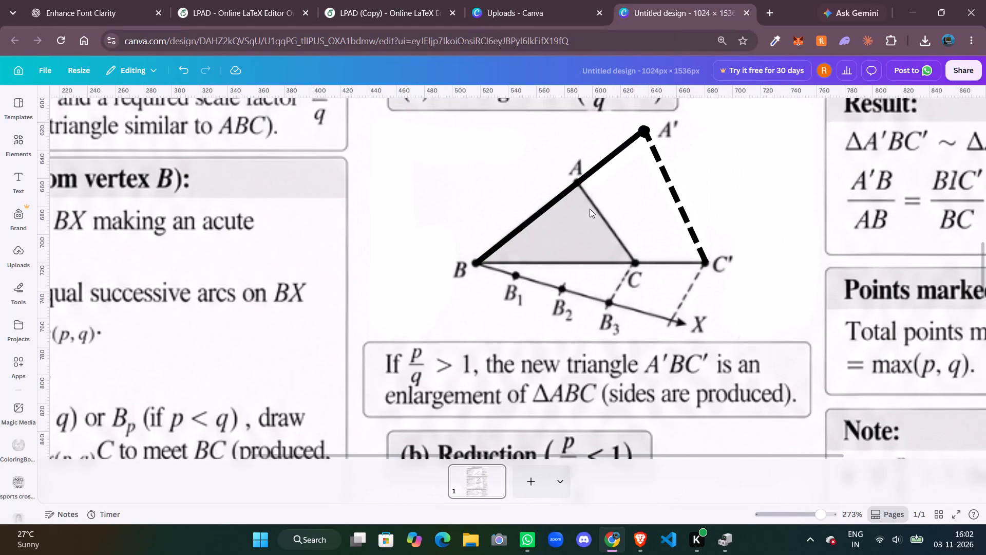
pyautogui.click(596, 170)
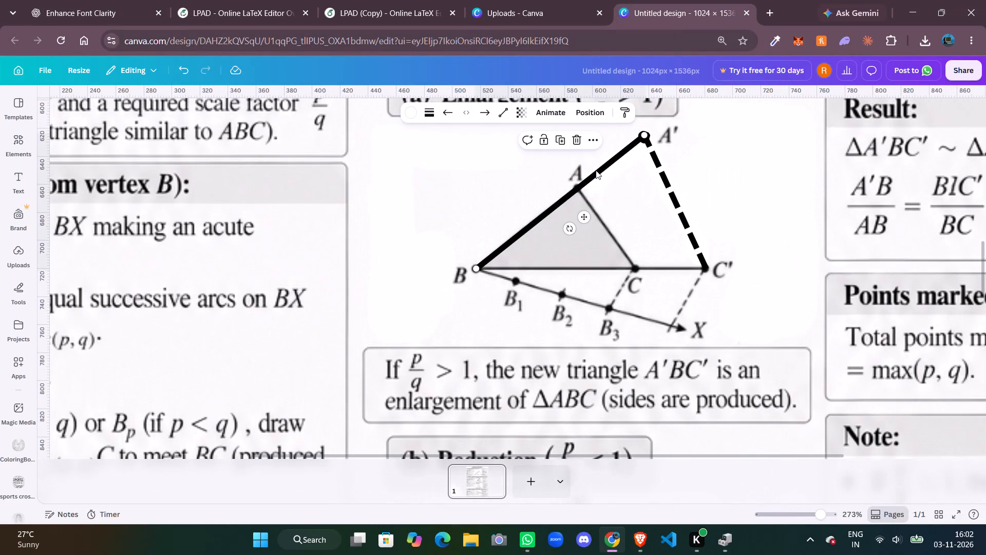
pyautogui.press('BackSpace')
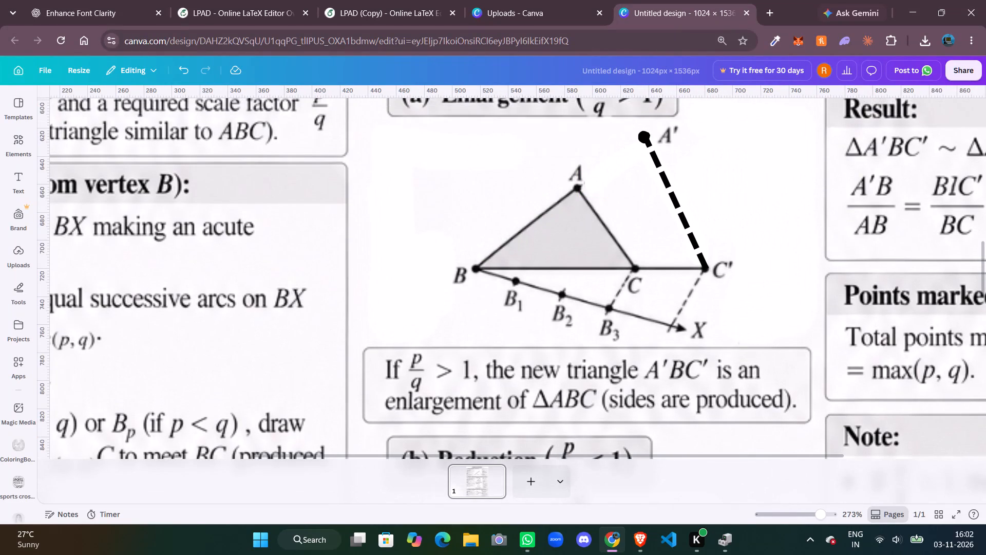
# Duplicate the dashed A'C' line in the Enlargement figure, move the copy over triangle ABC and rotate it to slant roughly along BA.
pyautogui.click(674, 202)
pyautogui.hotkey('ctrl', 'c')
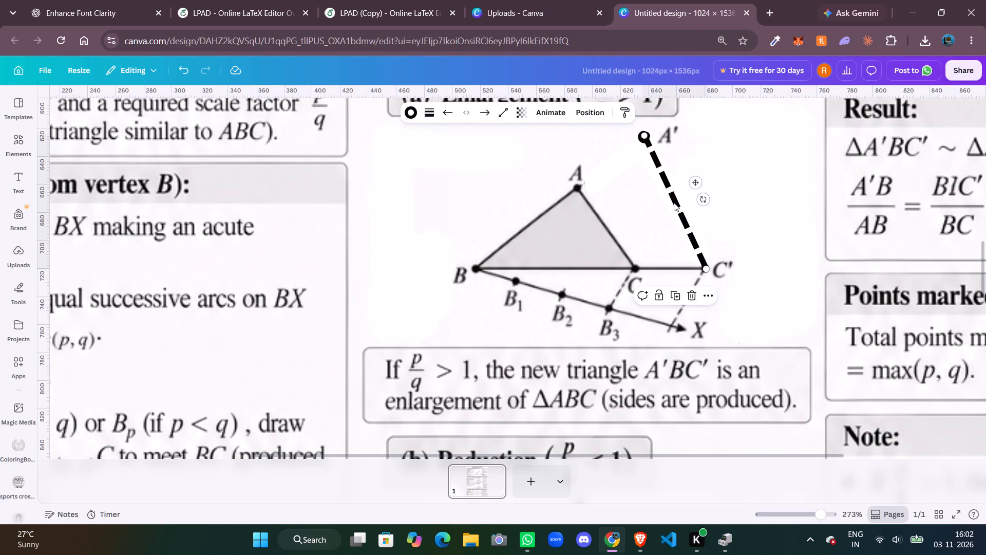
pyautogui.hotkey('ctrl', 'v')
pyautogui.moveTo(698, 226); pyautogui.dragTo(547, 212)
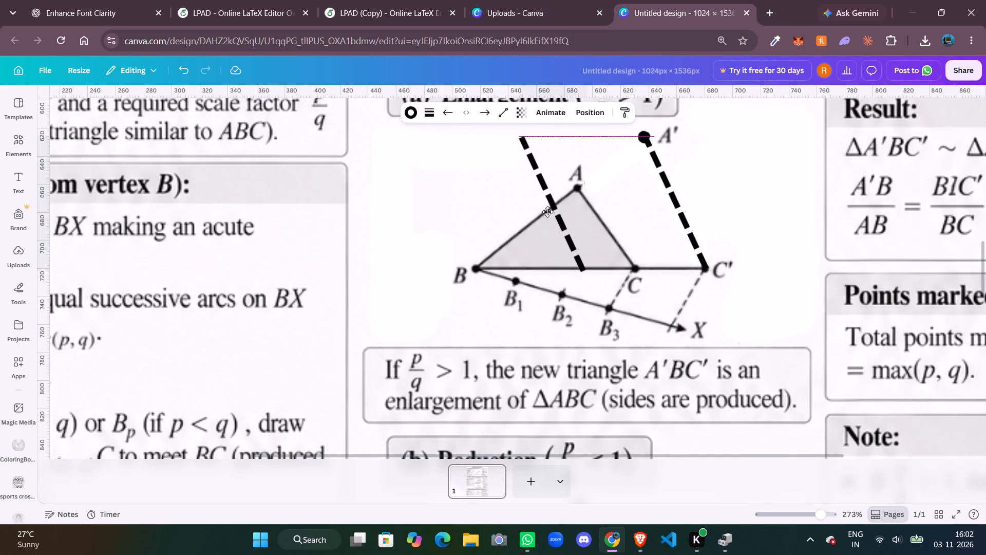
pyautogui.moveTo(547, 212); pyautogui.dragTo(543, 216)
pyautogui.scroll(1, 543, 217)
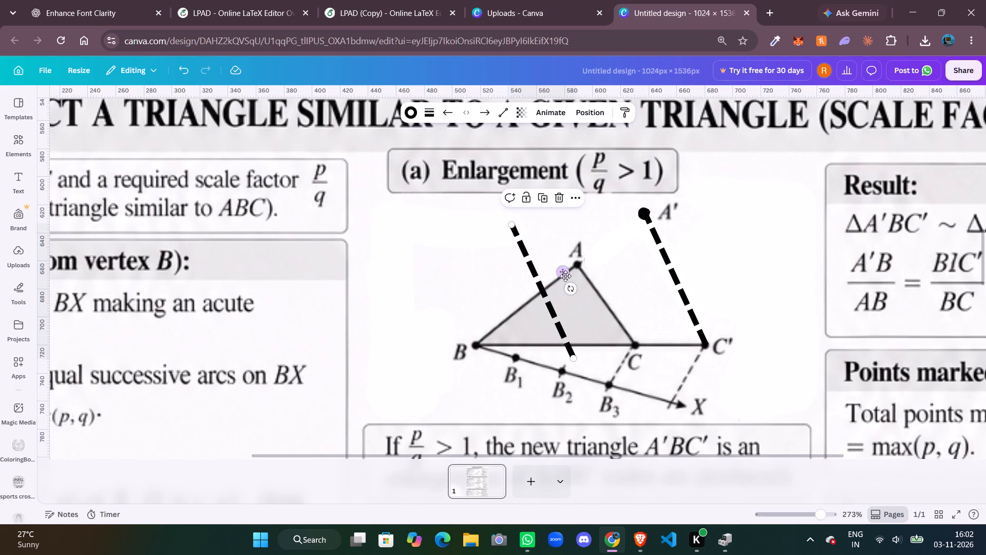
pyautogui.moveTo(574, 291); pyautogui.dragTo(500, 283)
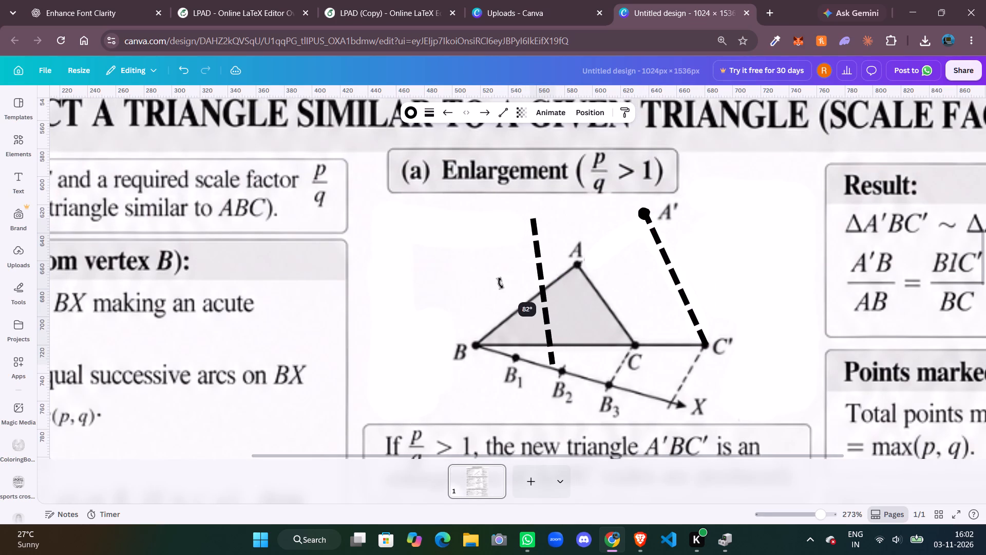
pyautogui.moveTo(500, 283); pyautogui.dragTo(478, 222)
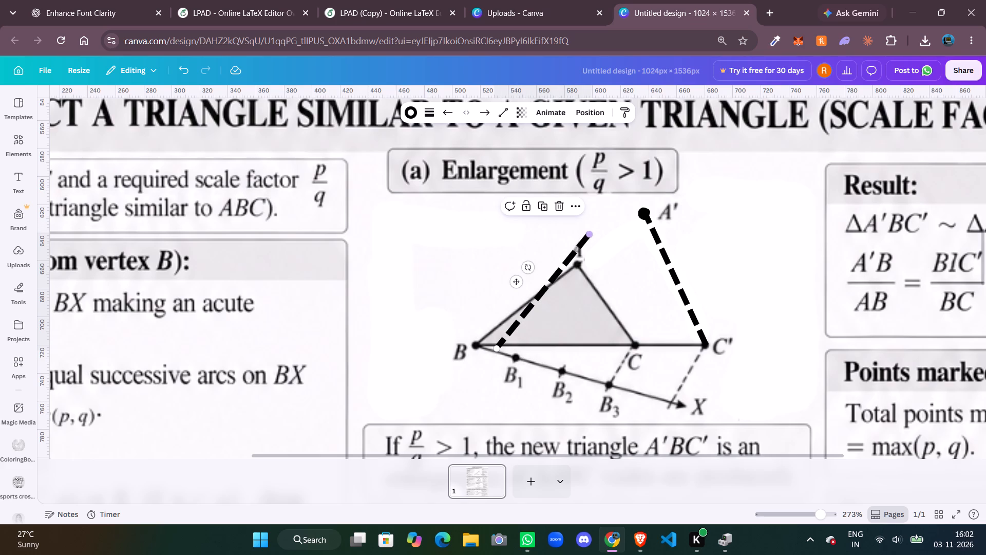
# Reposition the copied dashed line's two ends so that it joins A to the A' dot, and deselect it.
pyautogui.moveTo(497, 345); pyautogui.dragTo(575, 267)
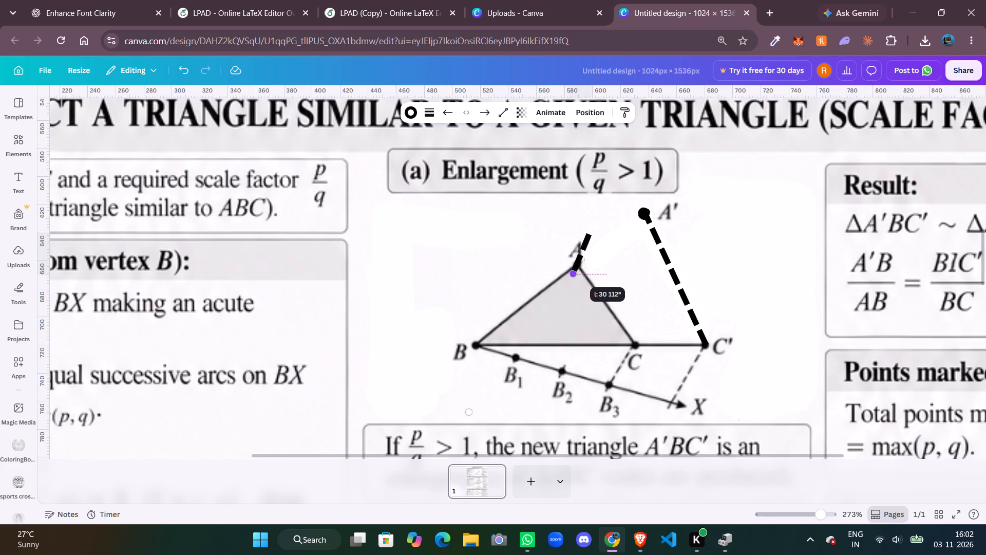
pyautogui.moveTo(575, 267); pyautogui.dragTo(577, 261)
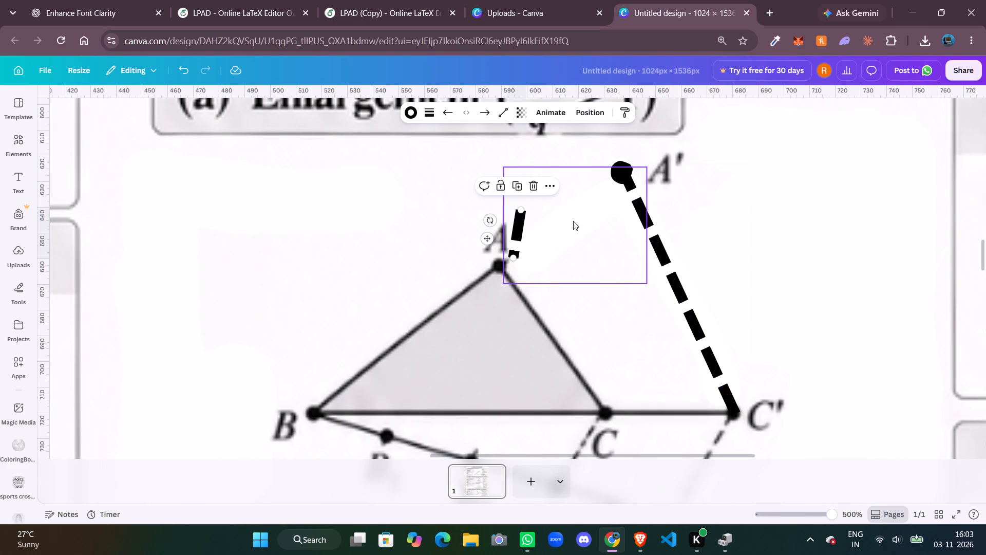
pyautogui.moveTo(520, 208); pyautogui.dragTo(609, 176)
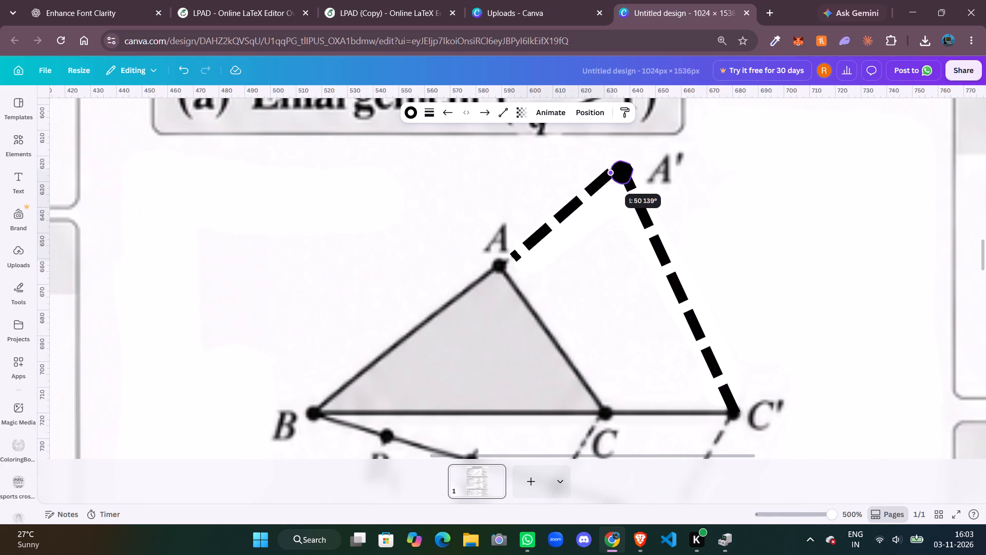
pyautogui.moveTo(609, 176); pyautogui.dragTo(618, 176)
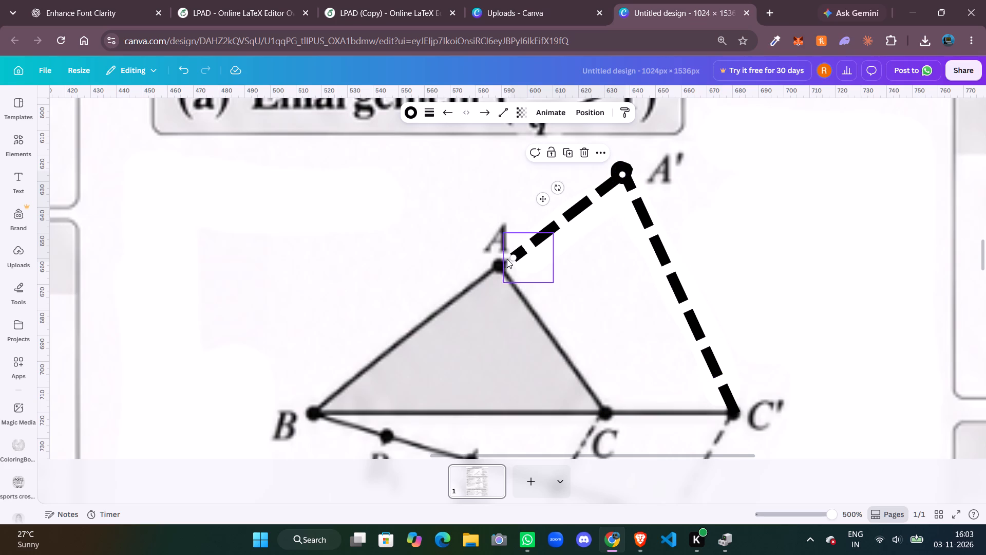
pyautogui.moveTo(510, 257); pyautogui.dragTo(500, 264)
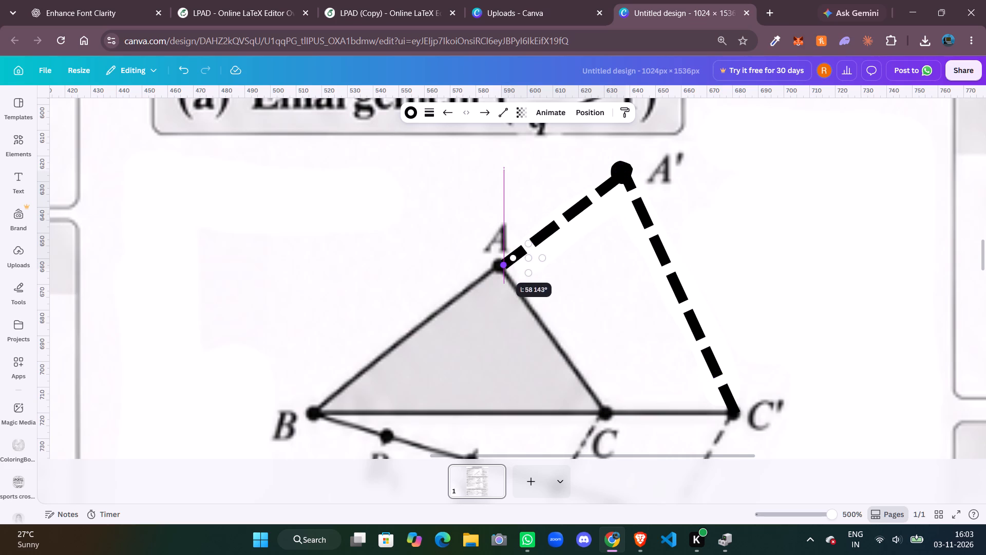
pyautogui.moveTo(500, 264); pyautogui.dragTo(500, 263)
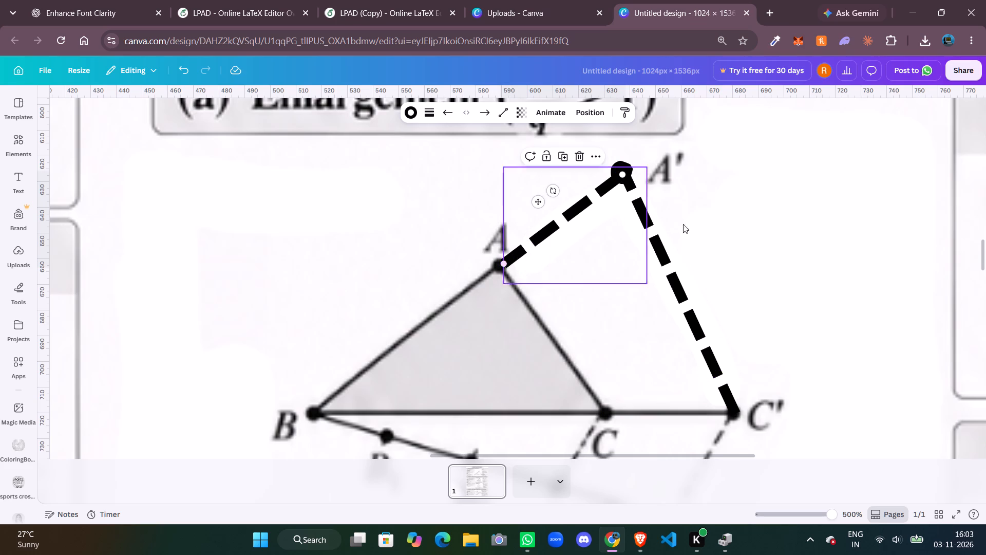
pyautogui.click(765, 251)
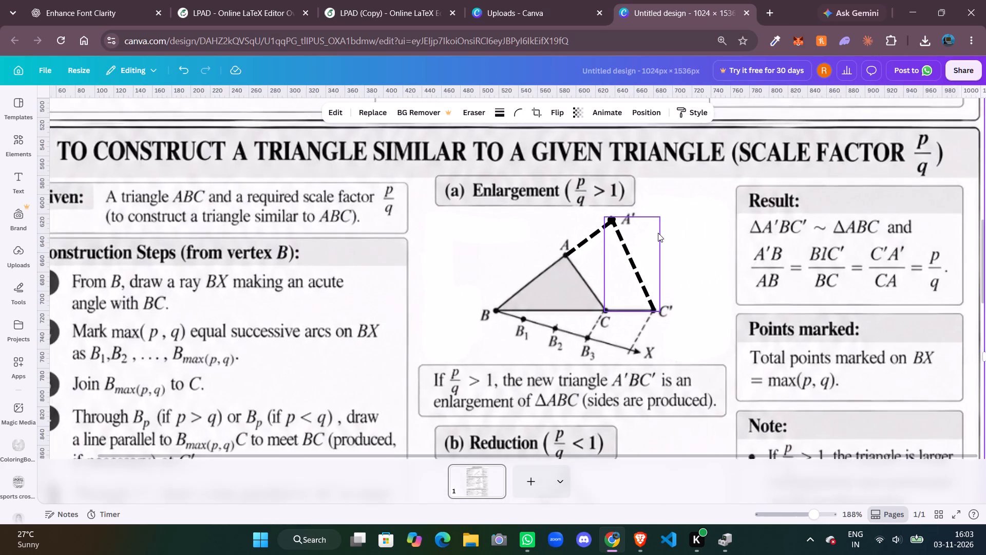
pyautogui.click(719, 233)
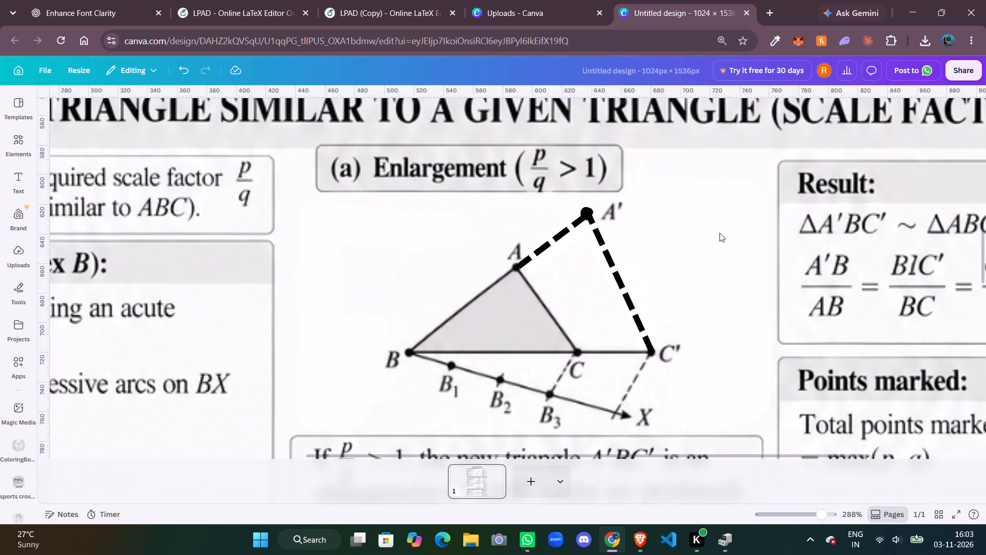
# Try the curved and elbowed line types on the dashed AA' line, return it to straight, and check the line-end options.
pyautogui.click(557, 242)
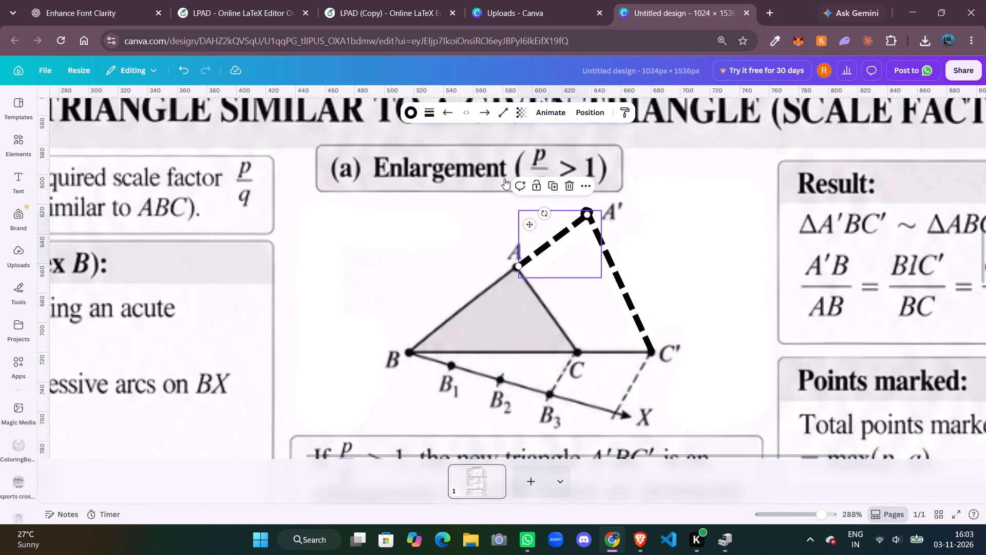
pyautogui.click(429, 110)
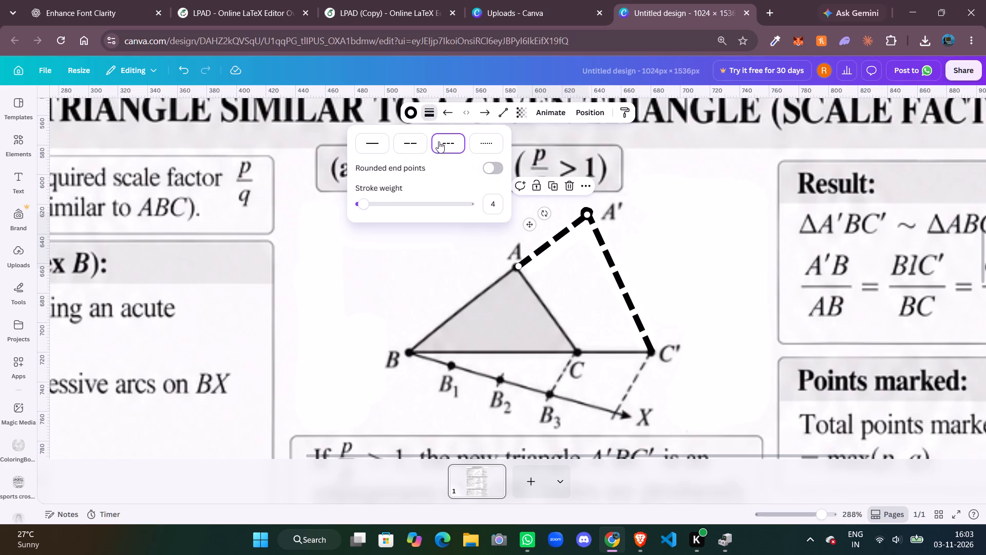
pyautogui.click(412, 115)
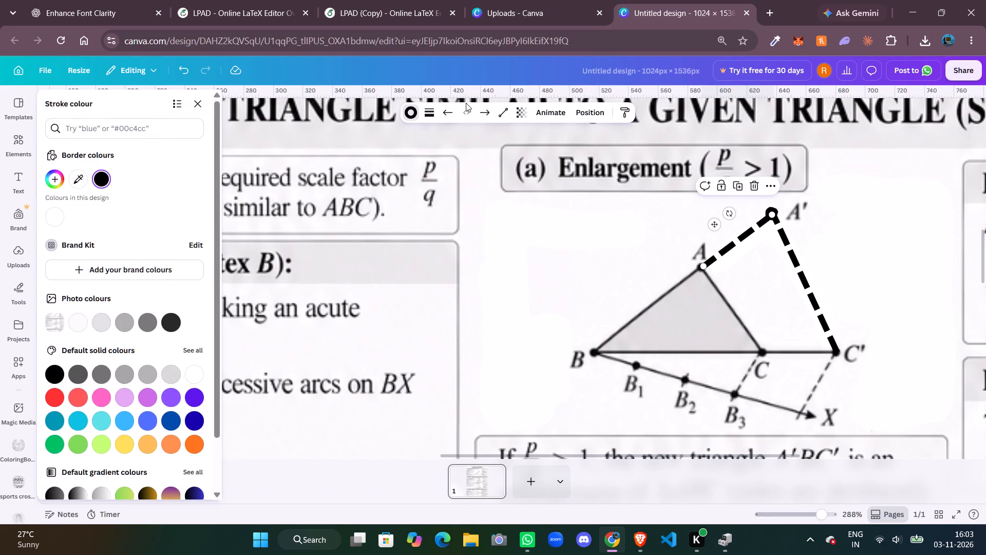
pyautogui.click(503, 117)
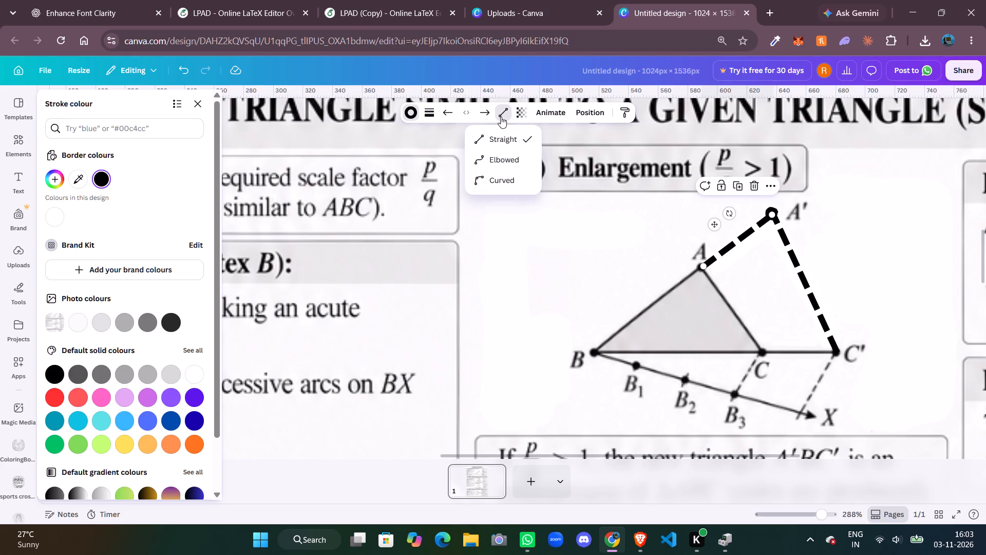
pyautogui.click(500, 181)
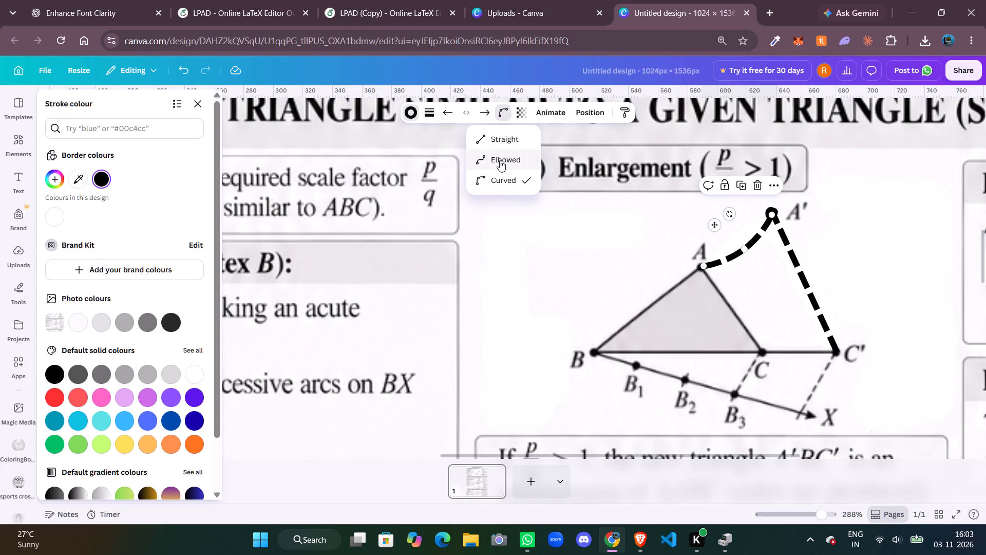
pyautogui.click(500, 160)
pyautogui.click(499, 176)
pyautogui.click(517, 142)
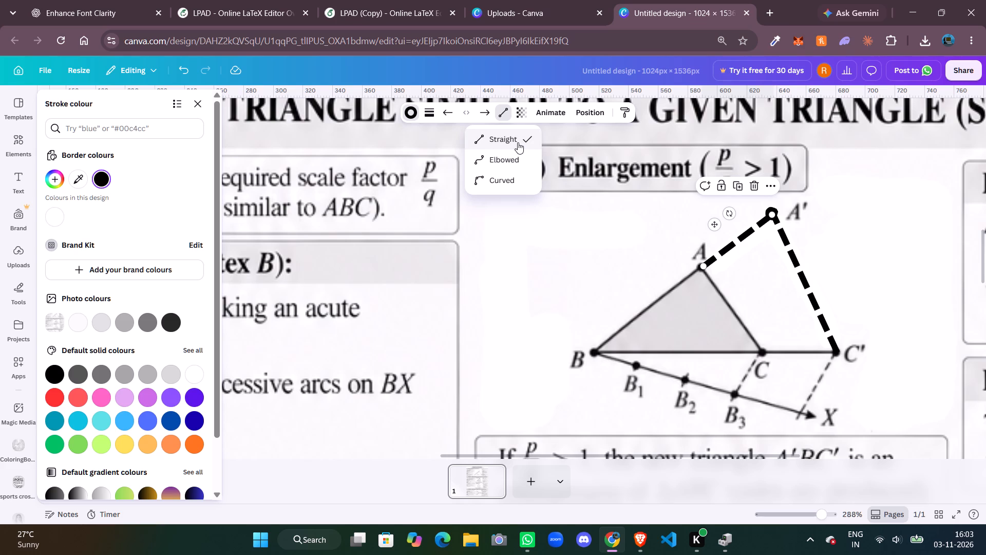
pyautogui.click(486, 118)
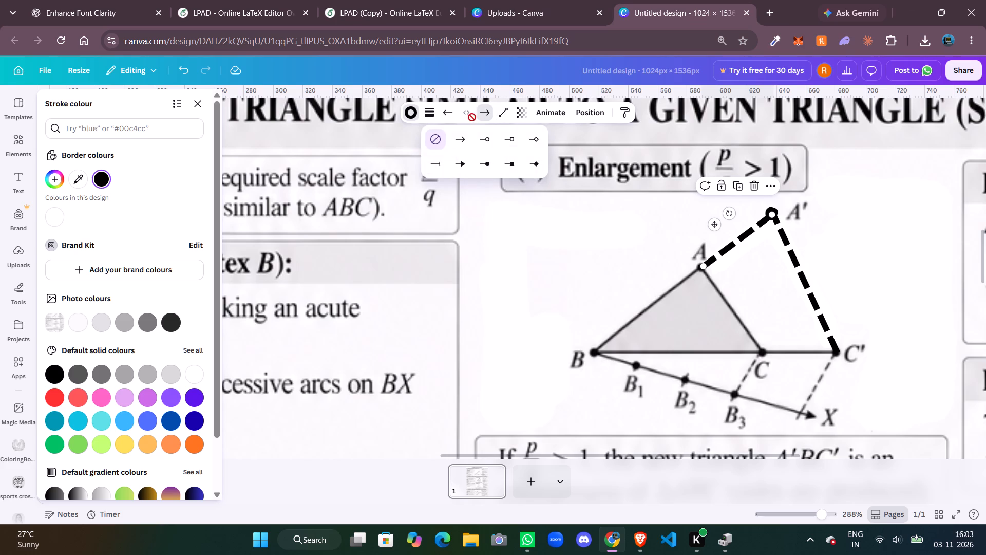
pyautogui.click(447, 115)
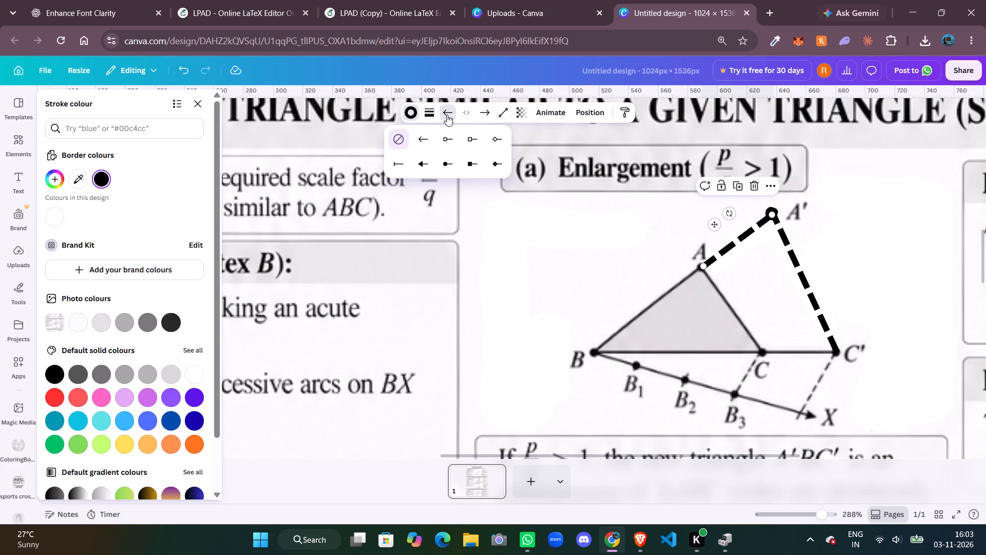
# Thin the dashed AA' line, trying stroke weight 1 and settling on stroke weight 2.
pyautogui.click(431, 114)
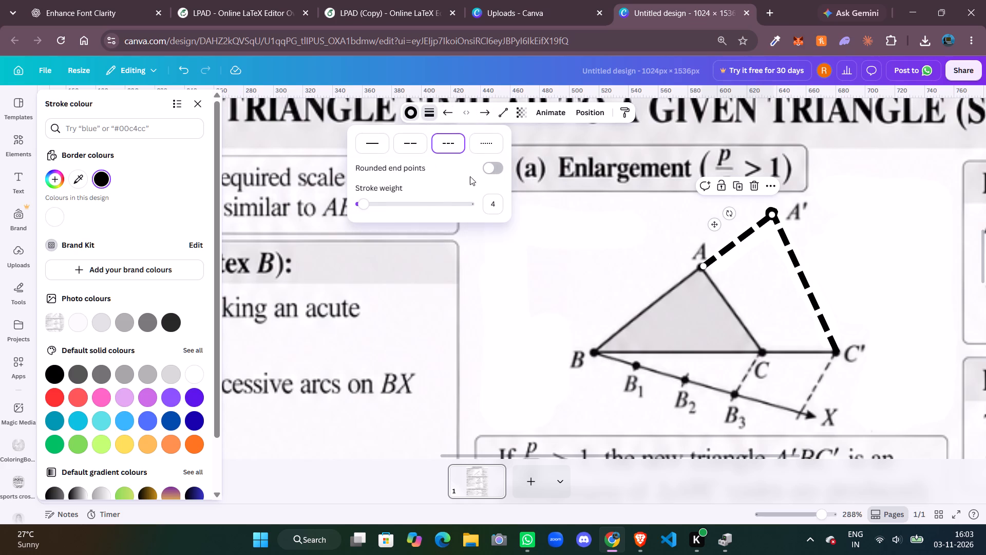
pyautogui.moveTo(364, 203); pyautogui.dragTo(363, 203)
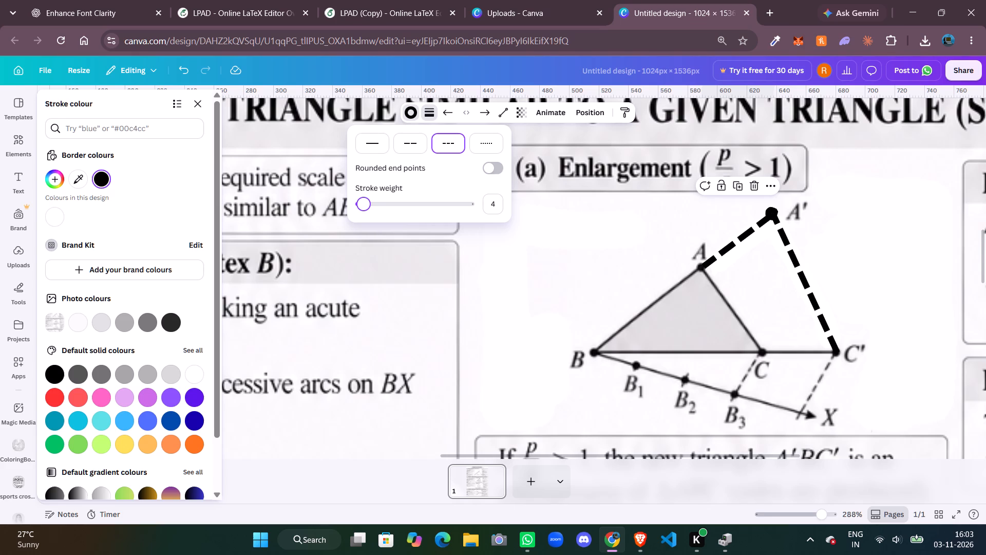
pyautogui.moveTo(363, 203); pyautogui.dragTo(353, 206)
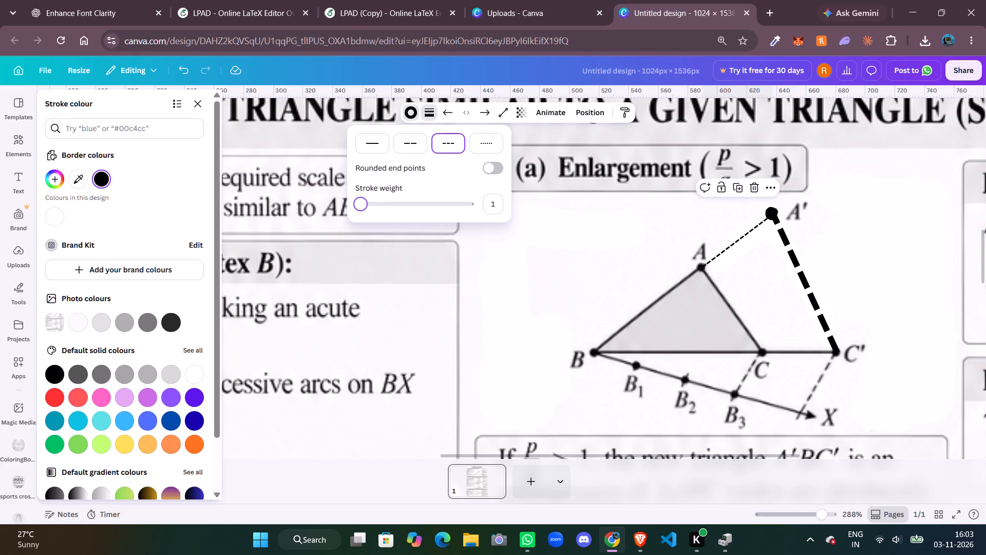
pyautogui.moveTo(353, 206); pyautogui.dragTo(357, 205)
pyautogui.click(490, 206)
pyautogui.press('2')
pyautogui.press('Return')
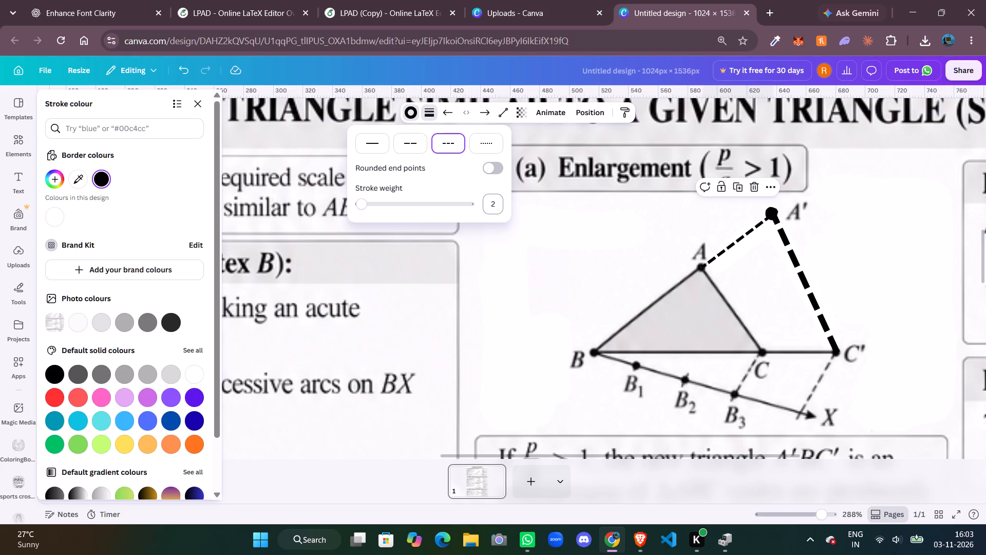
pyautogui.click(617, 233)
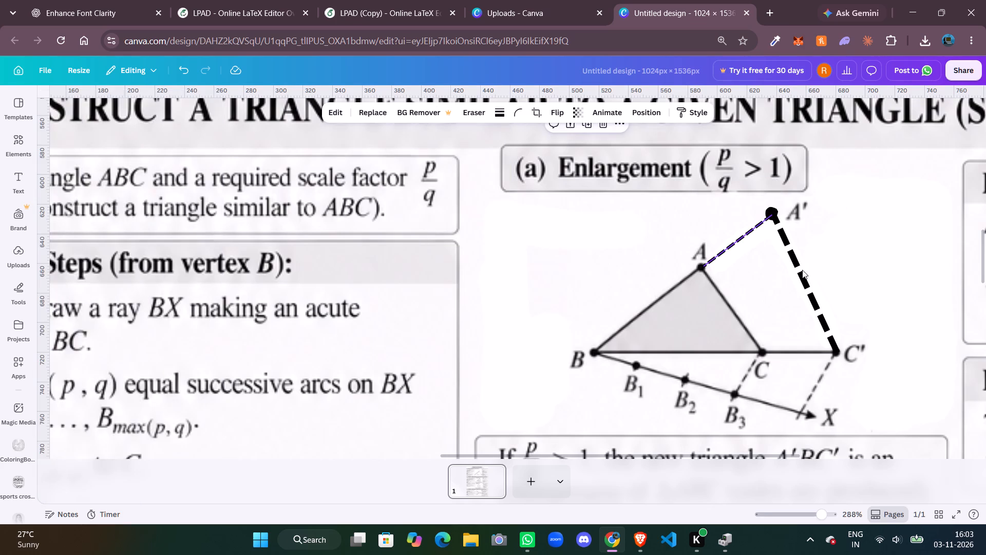
# Set the dashed A'C' line's stroke weight to 2 and deselect it.
pyautogui.click(801, 275)
pyautogui.click(628, 292)
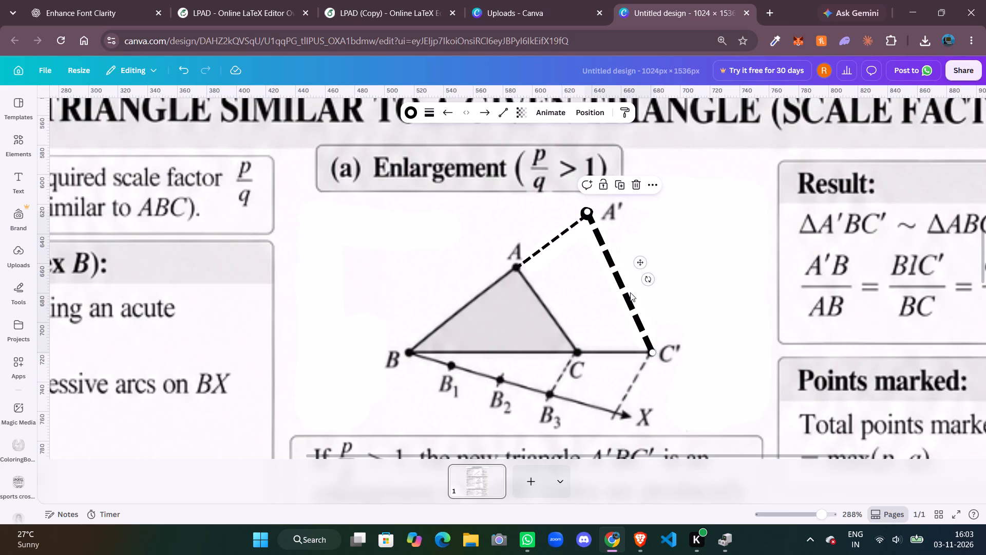
pyautogui.click(430, 113)
pyautogui.click(500, 201)
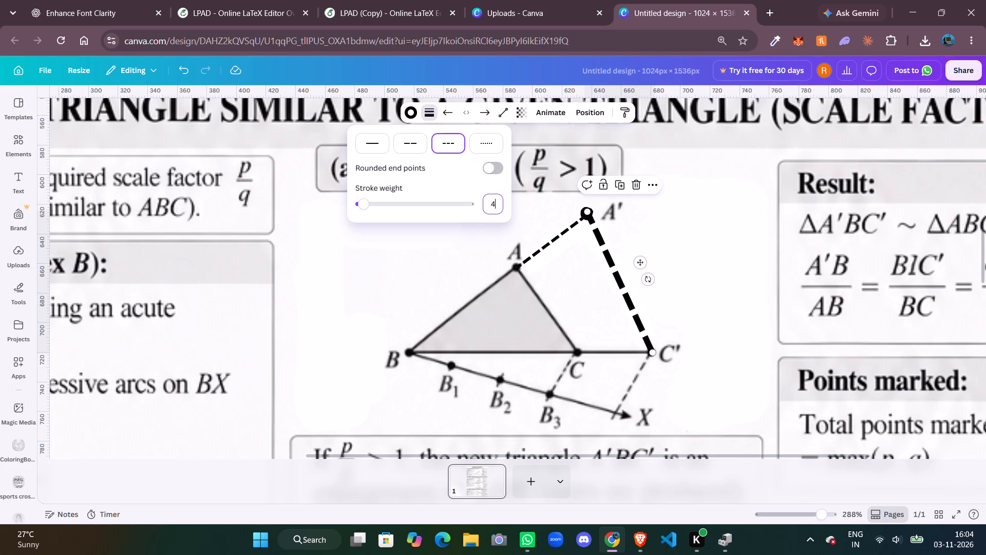
pyautogui.press('2')
pyautogui.press('Return')
pyautogui.click(690, 216)
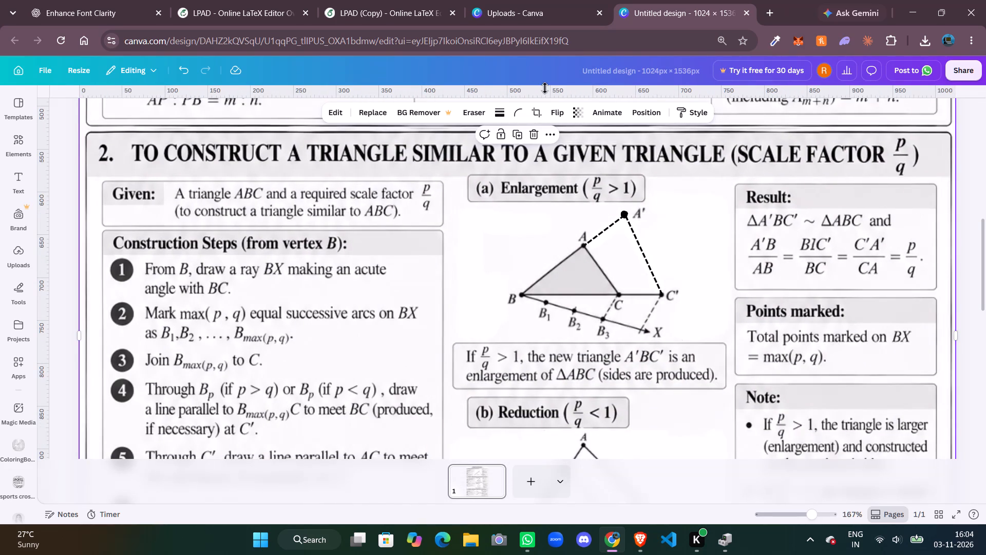
# Switch to the Overleaf LPAD (Copy) project and examine the similar-triangle construction figure in chapter 9's compiled PDF, especially step 5 and the result.
pyautogui.click(420, 0)
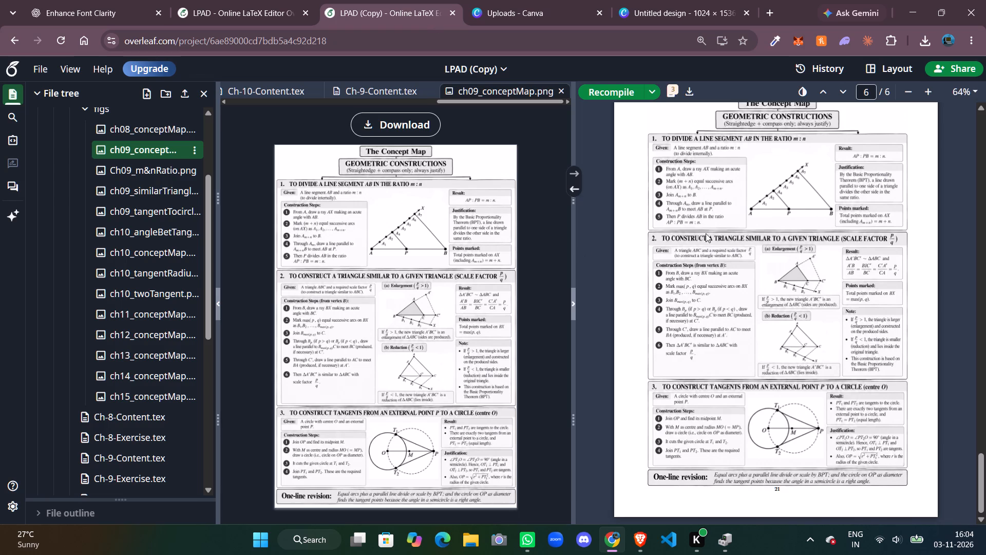
pyautogui.scroll(5, 726, 268)
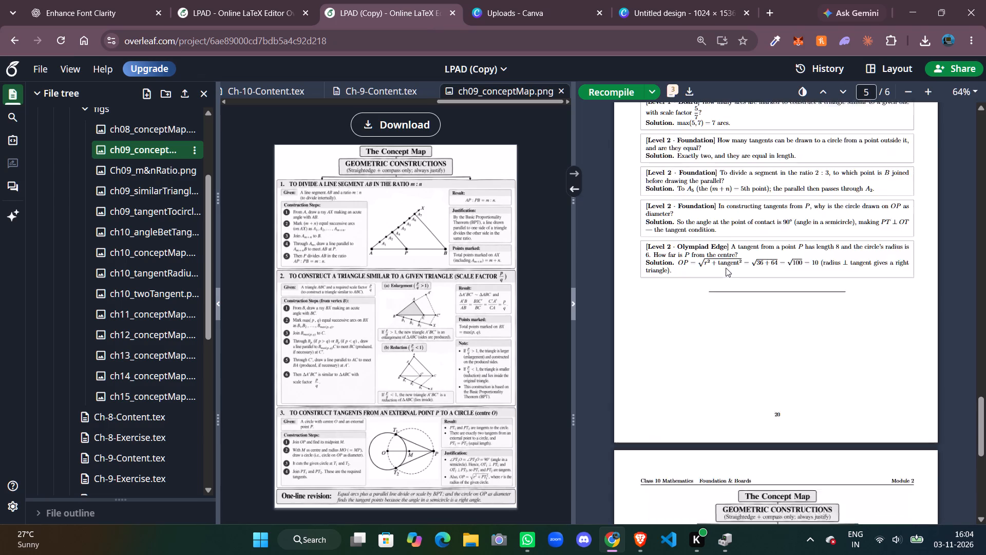
pyautogui.scroll(8, 726, 268)
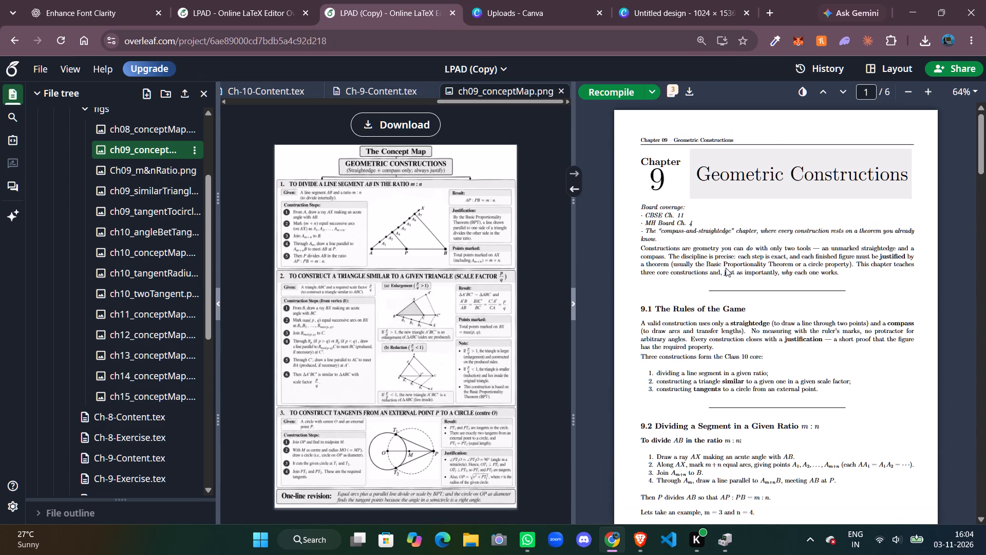
pyautogui.scroll(-5, 756, 364)
pyautogui.scroll(-2, 836, 396)
pyautogui.scroll(-1, 802, 486)
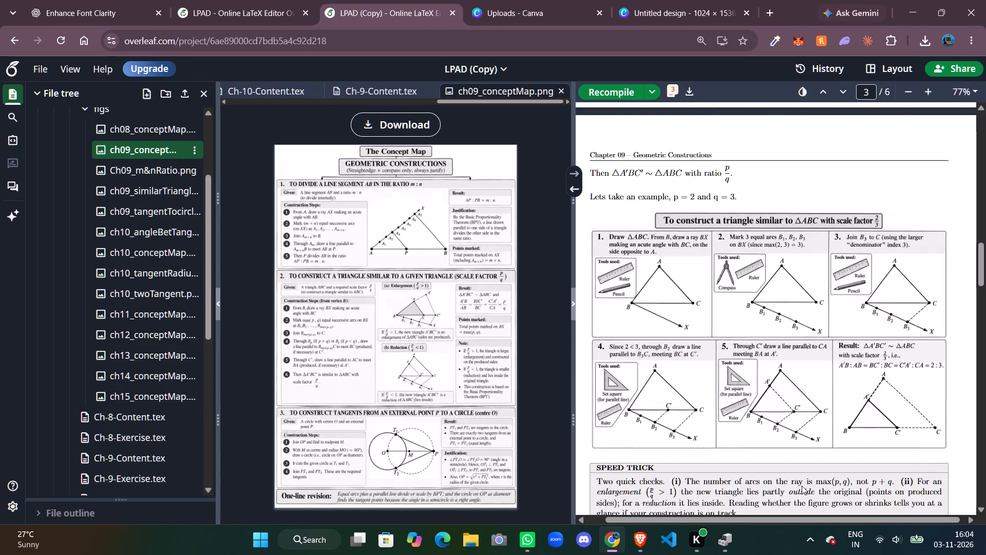
pyautogui.hscroll(-1, 858, 453)
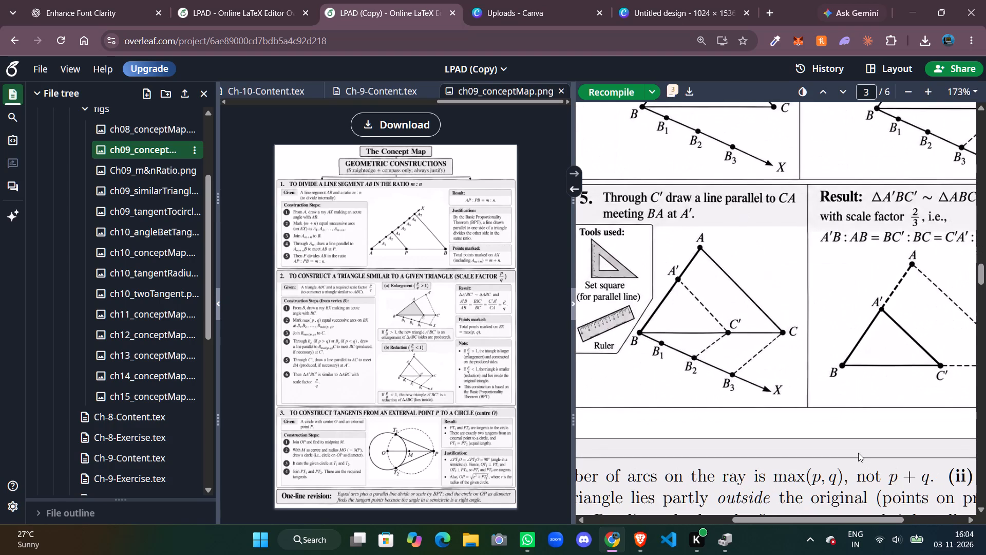
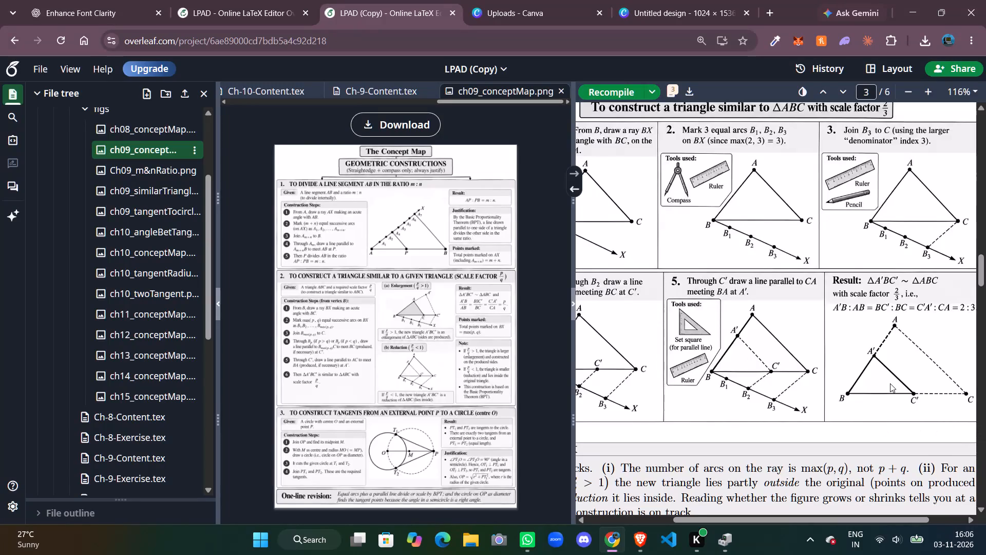
# Examine the concept map's similar-triangle section in the compiled PDF, and compare its Enlargement and Reduction figures with the Canva design.
pyautogui.scroll(-5, 890, 383)
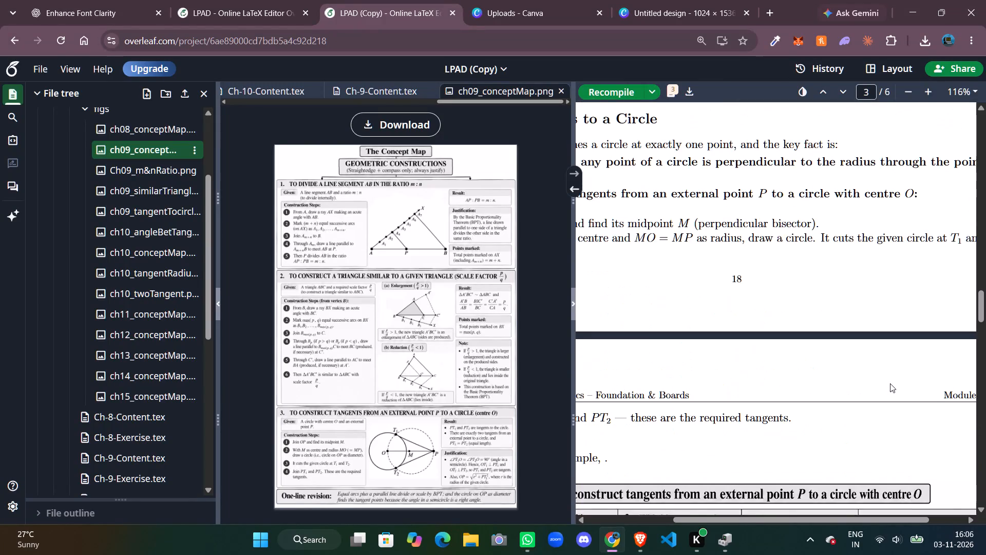
pyautogui.scroll(-9, 890, 383)
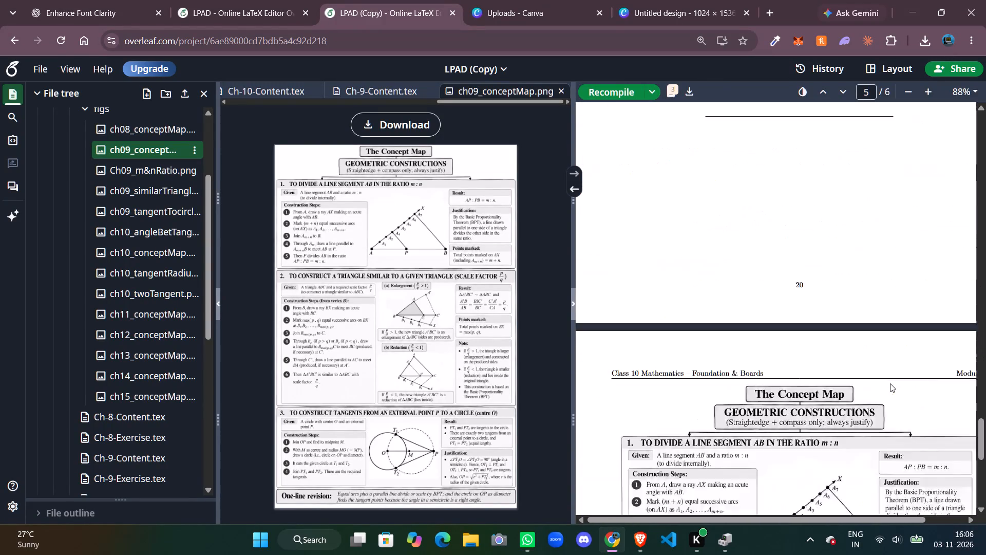
pyautogui.scroll(-3, 890, 383)
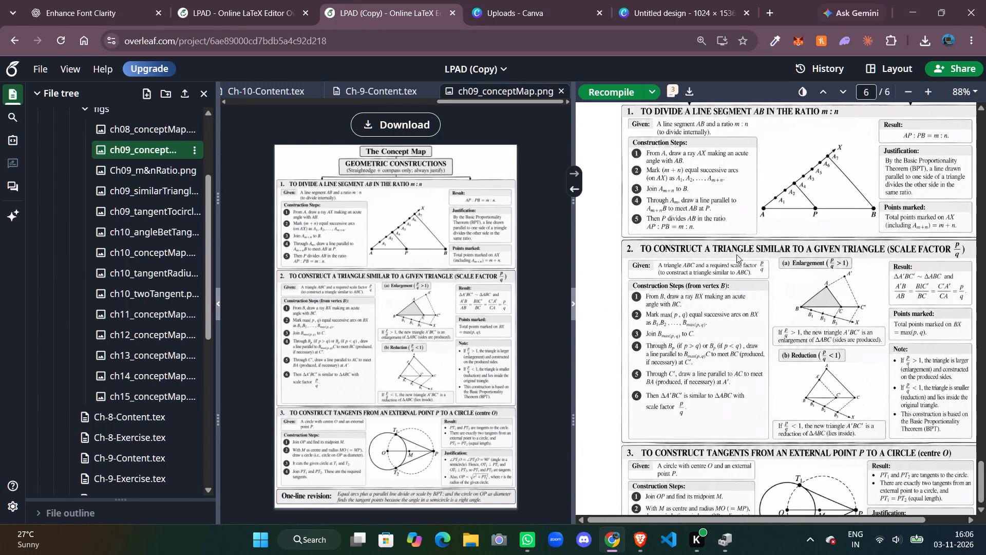
pyautogui.click(657, 0)
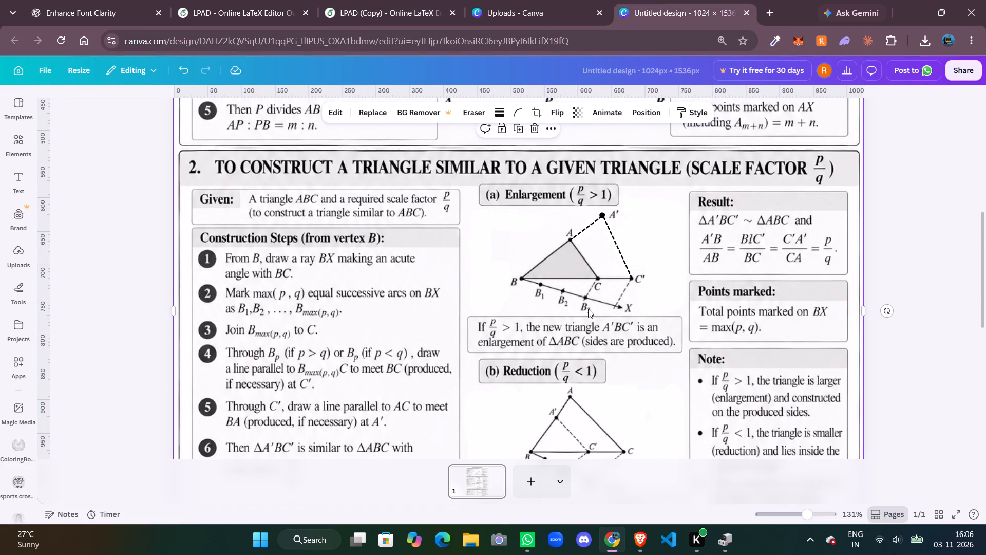
pyautogui.scroll(-1, 588, 309)
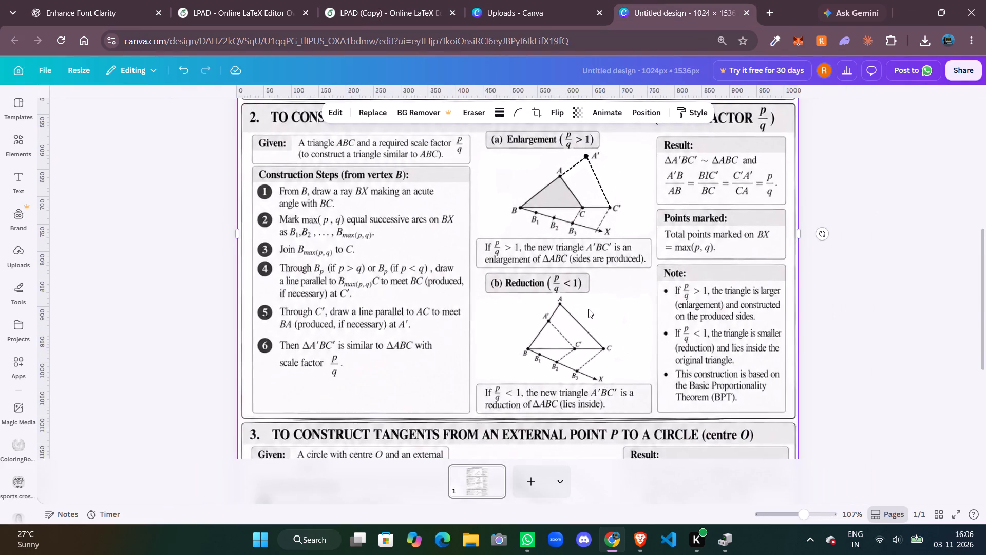
pyautogui.scroll(3, 588, 309)
pyautogui.scroll(-2, 588, 309)
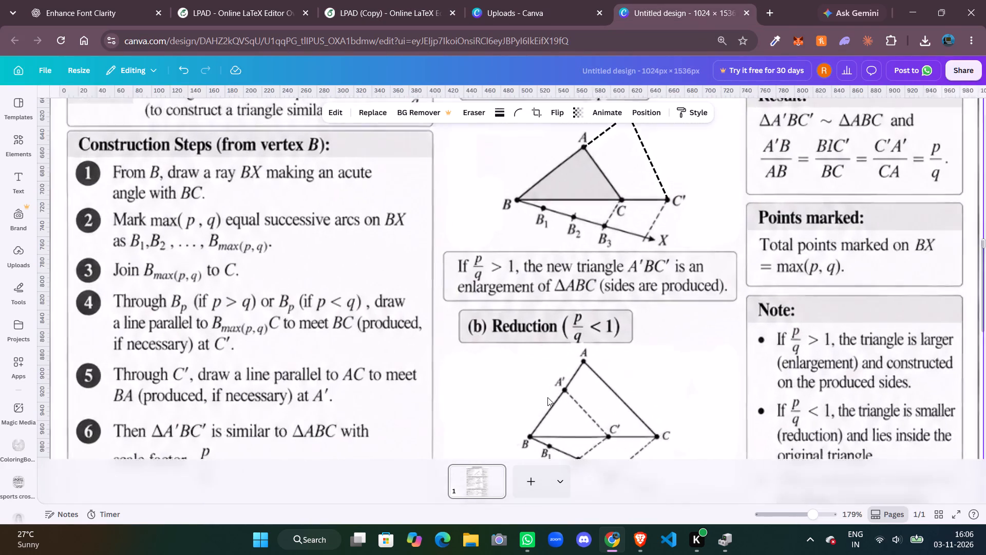
pyautogui.scroll(-1, 547, 397)
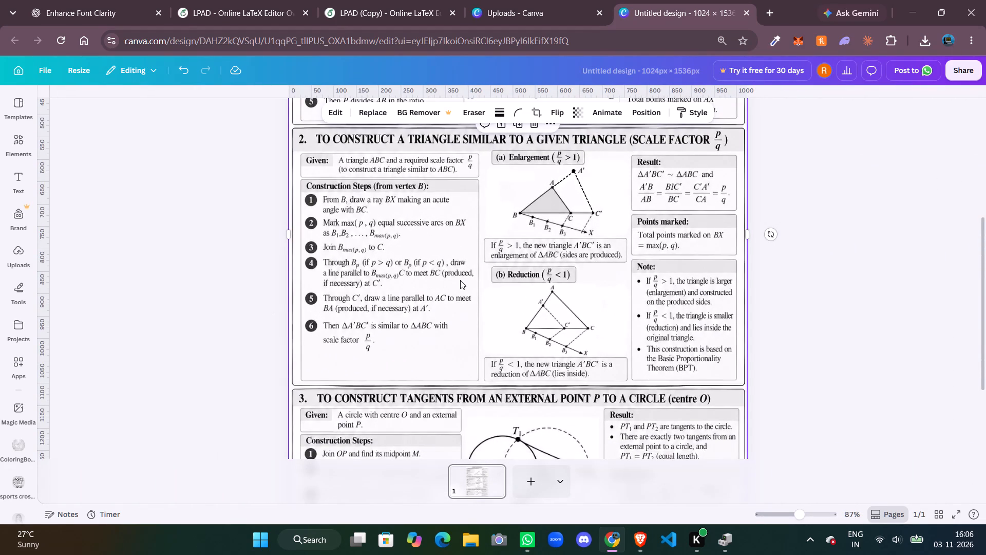
pyautogui.scroll(2, 460, 280)
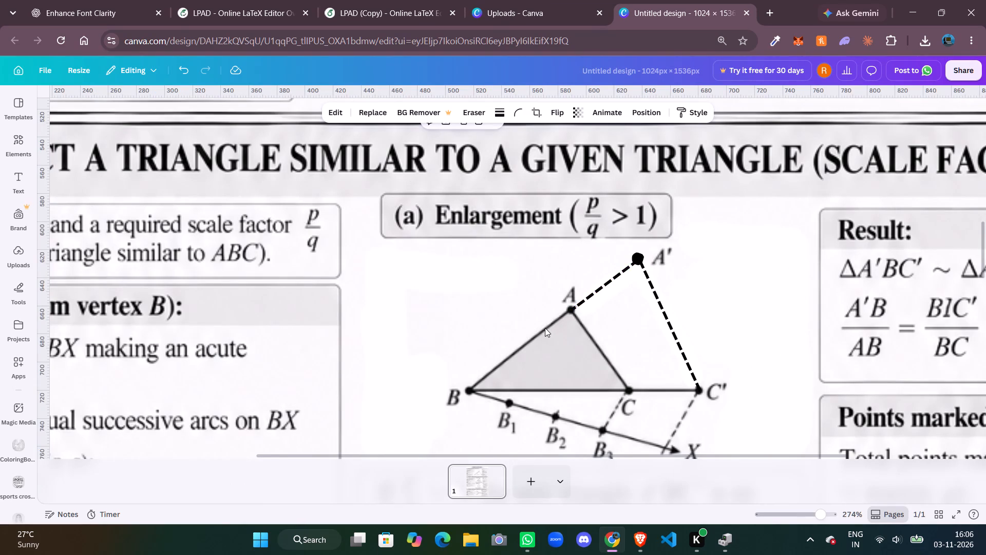
pyautogui.click(544, 328)
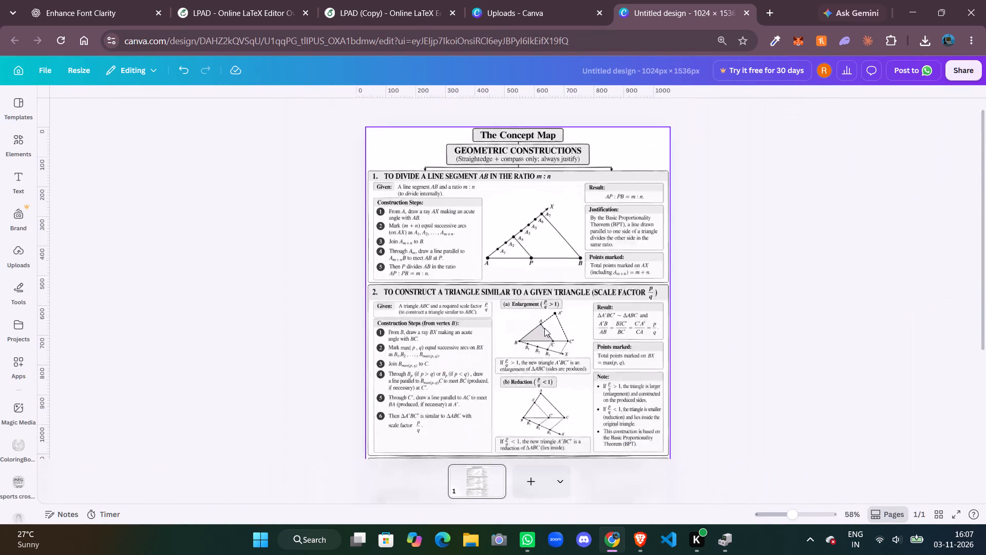
pyautogui.scroll(-1, 544, 328)
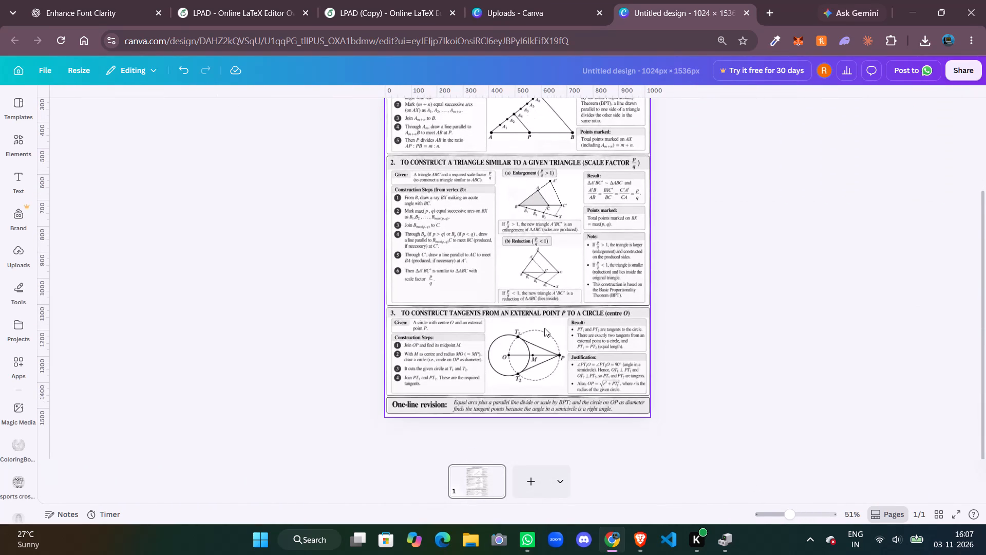
pyautogui.scroll(4, 544, 328)
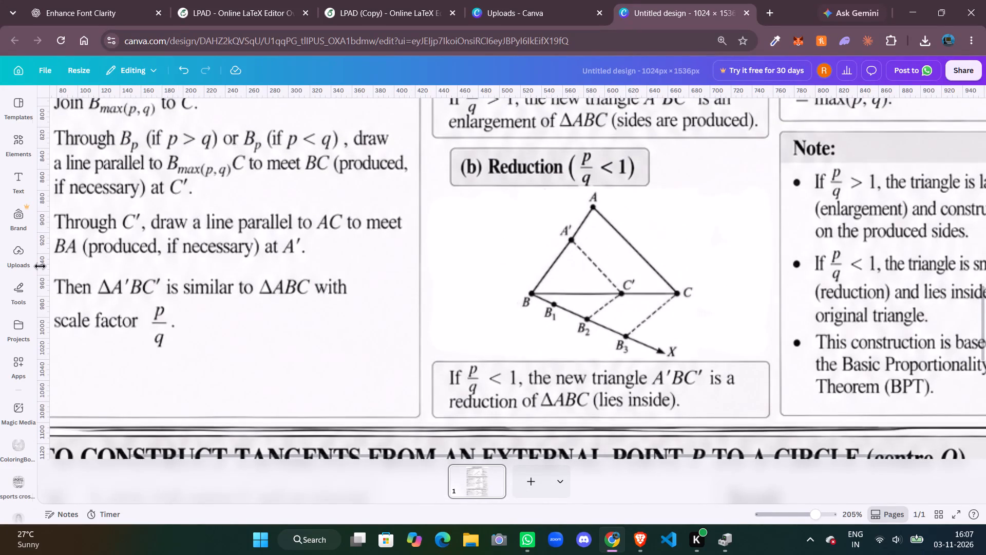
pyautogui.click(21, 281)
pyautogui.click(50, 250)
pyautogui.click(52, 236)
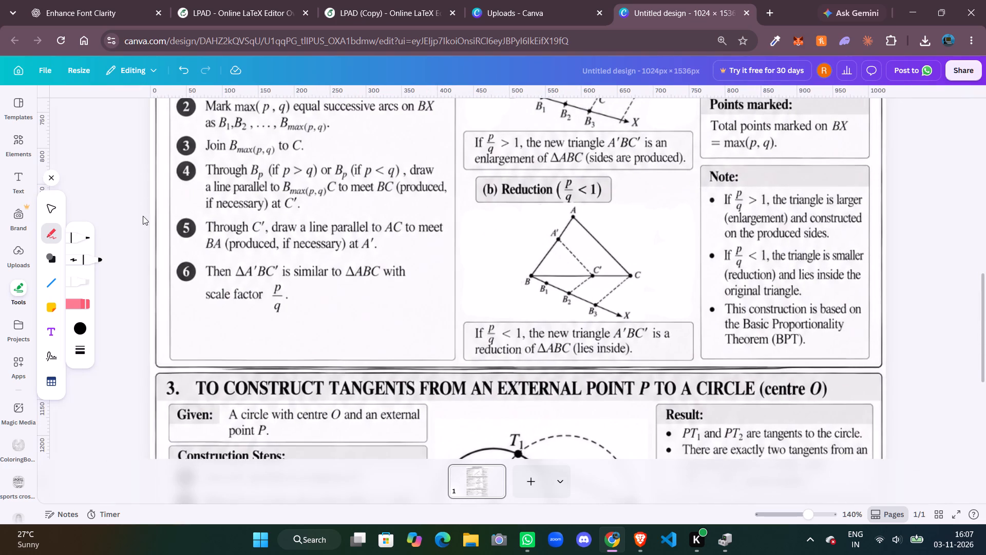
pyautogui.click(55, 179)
# Add a solid straight line from the recently used elements, tilt it up toward A, and move it down toward the Reduction figure.
pyautogui.scroll(2, 373, 261)
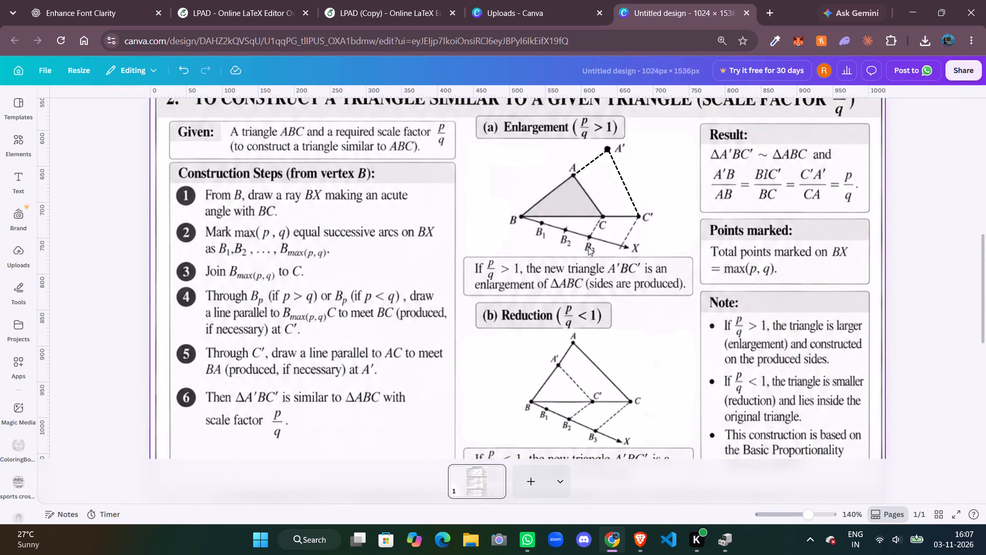
pyautogui.click(4, 147)
pyautogui.click(121, 170)
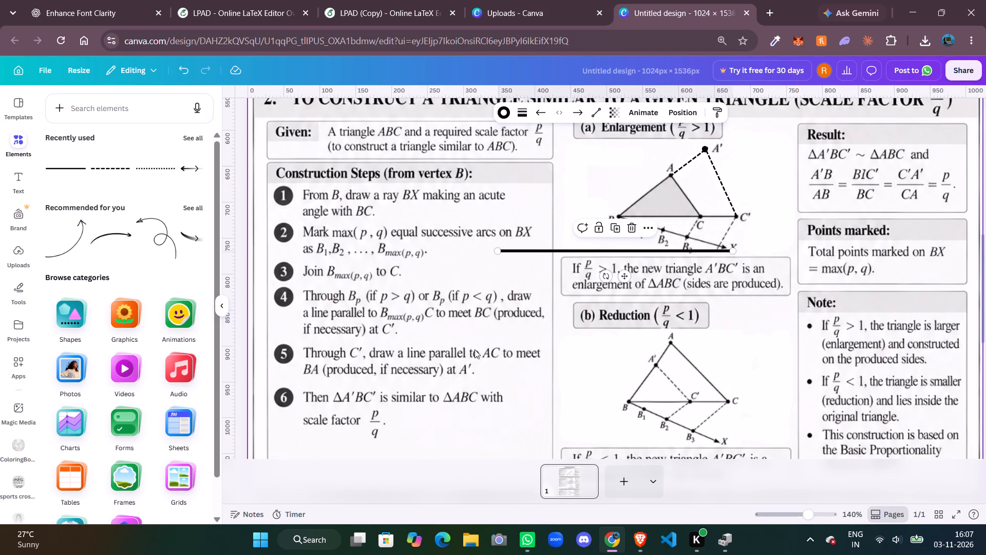
pyautogui.moveTo(606, 277); pyautogui.dragTo(622, 292)
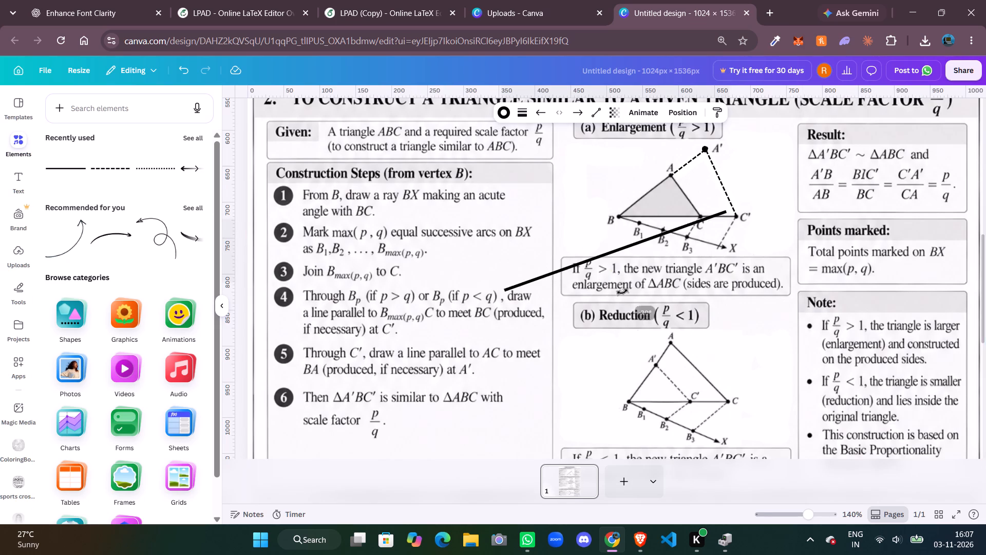
pyautogui.moveTo(622, 292); pyautogui.dragTo(639, 294)
pyautogui.hscroll(-1, 639, 294)
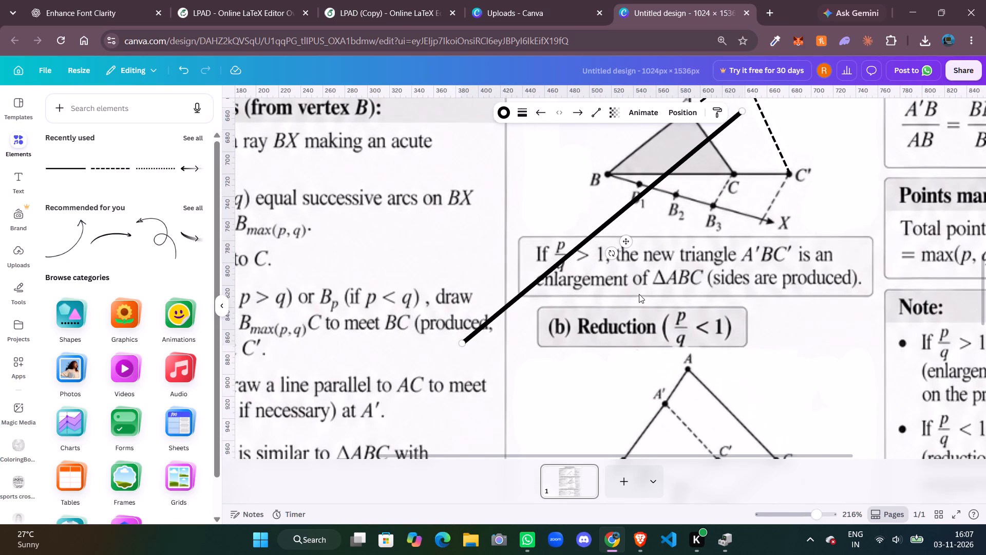
pyautogui.moveTo(625, 239); pyautogui.dragTo(617, 307)
# Fit the new line along side AB of the Reduction triangle, with its ends centred on points B and A.
pyautogui.scroll(-1, 717, 233)
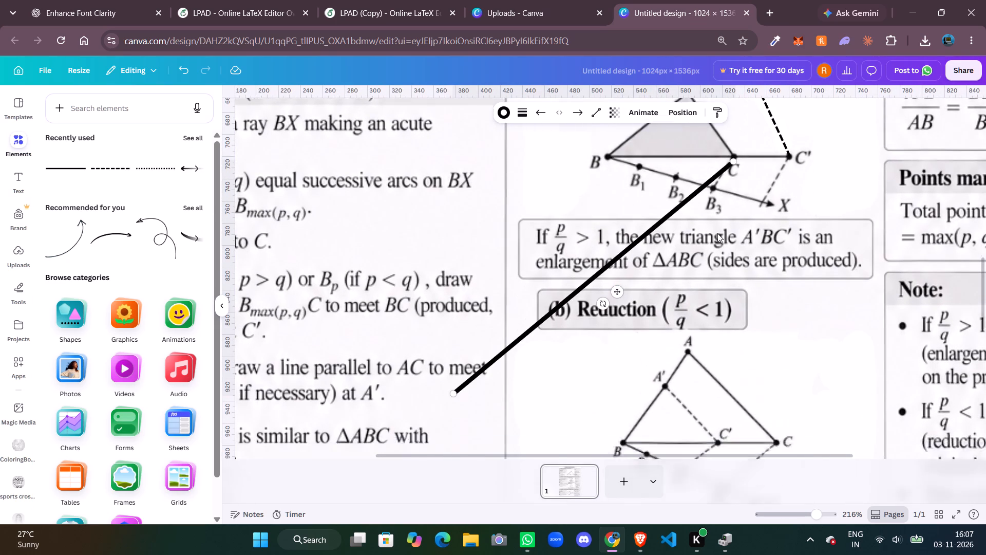
pyautogui.scroll(-1, 717, 233)
pyautogui.moveTo(453, 297); pyautogui.dragTo(623, 333)
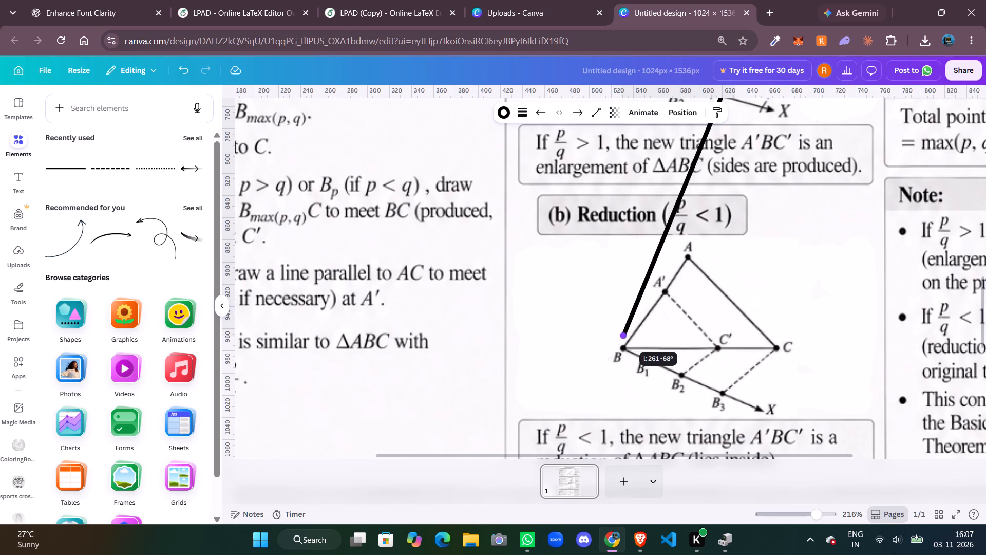
pyautogui.moveTo(623, 333); pyautogui.dragTo(622, 344)
pyautogui.scroll(1, 698, 274)
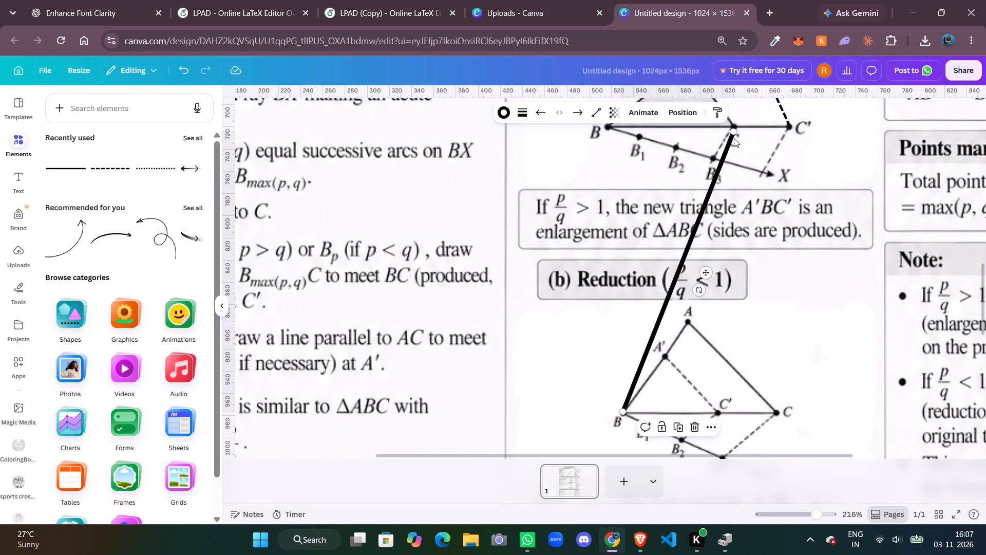
pyautogui.moveTo(734, 132); pyautogui.dragTo(685, 316)
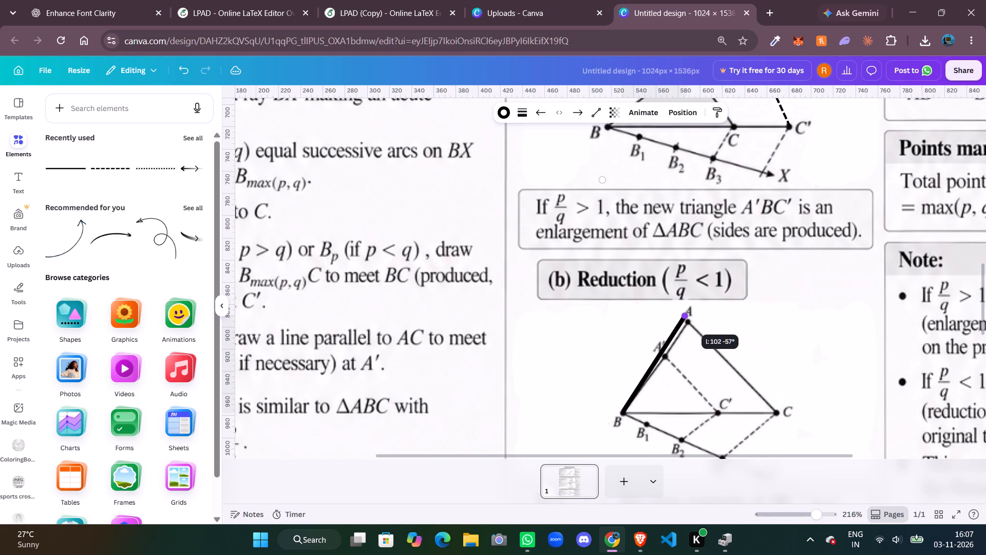
pyautogui.moveTo(685, 316); pyautogui.dragTo(687, 322)
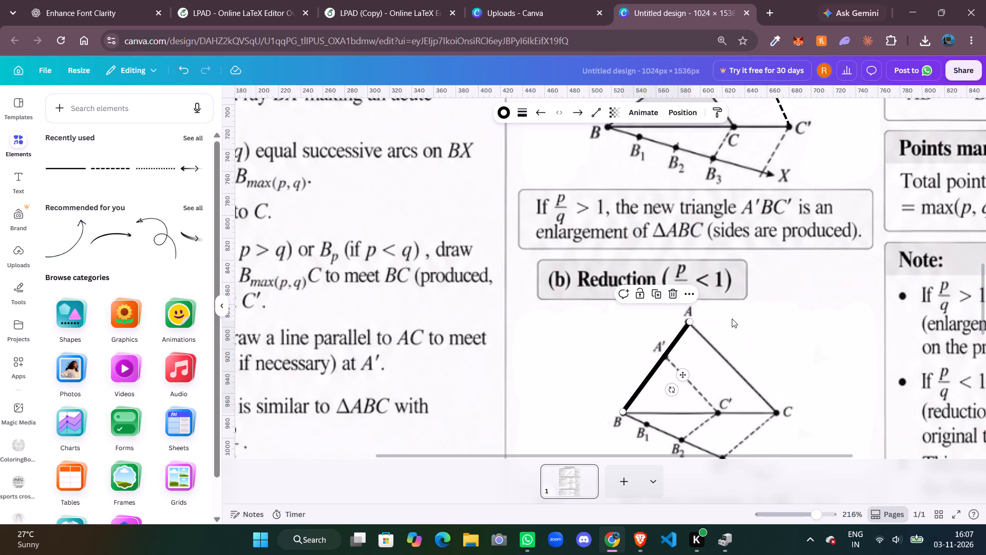
pyautogui.scroll(-1, 732, 319)
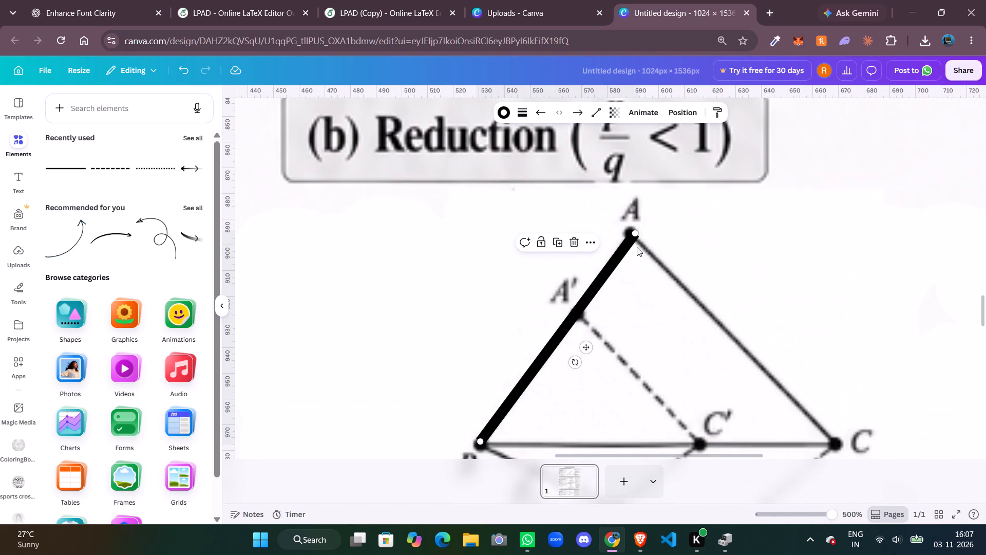
pyautogui.moveTo(635, 234); pyautogui.dragTo(633, 235)
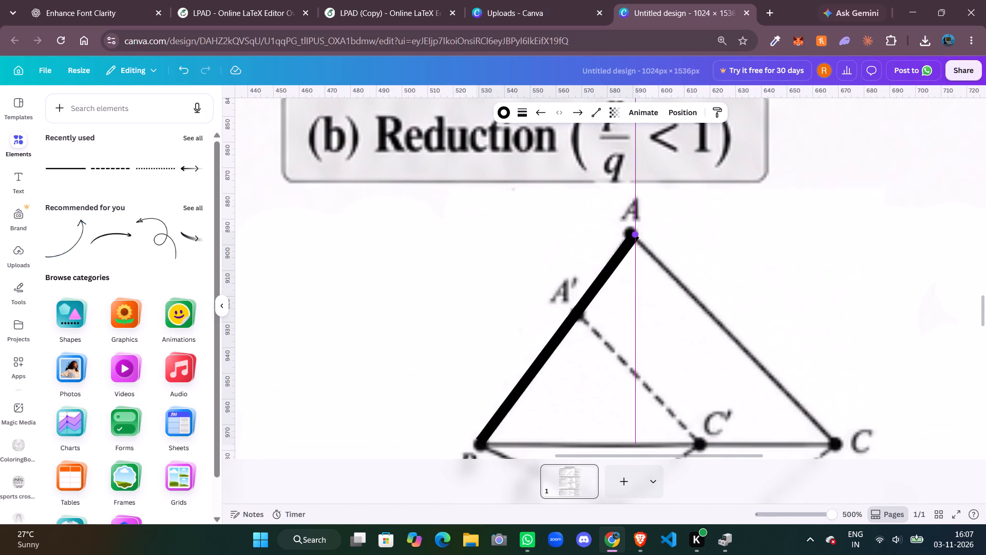
pyautogui.moveTo(633, 235); pyautogui.dragTo(631, 234)
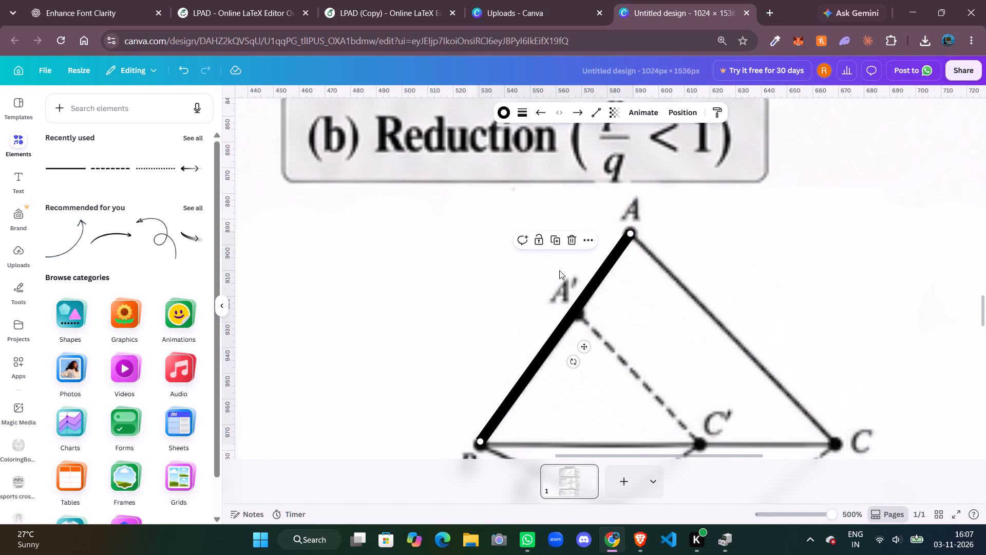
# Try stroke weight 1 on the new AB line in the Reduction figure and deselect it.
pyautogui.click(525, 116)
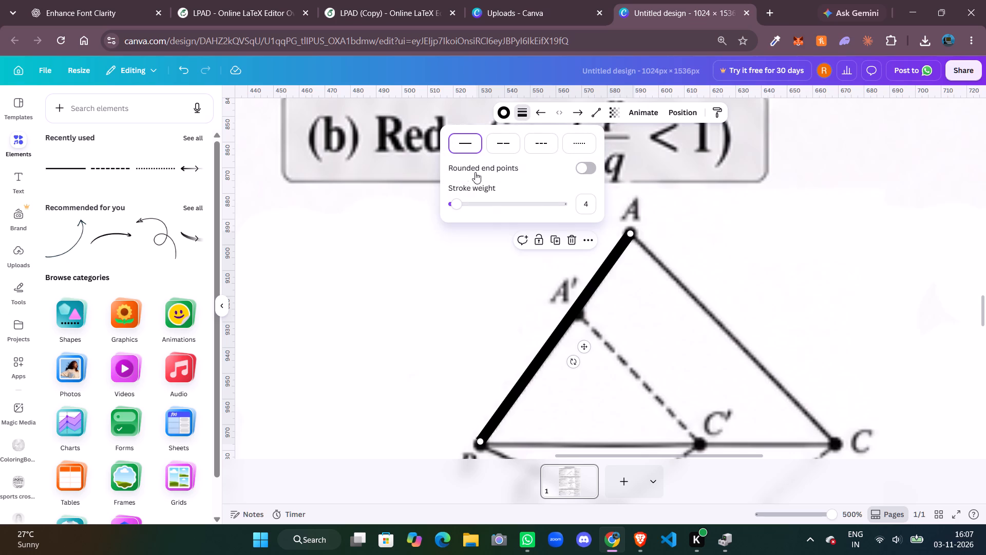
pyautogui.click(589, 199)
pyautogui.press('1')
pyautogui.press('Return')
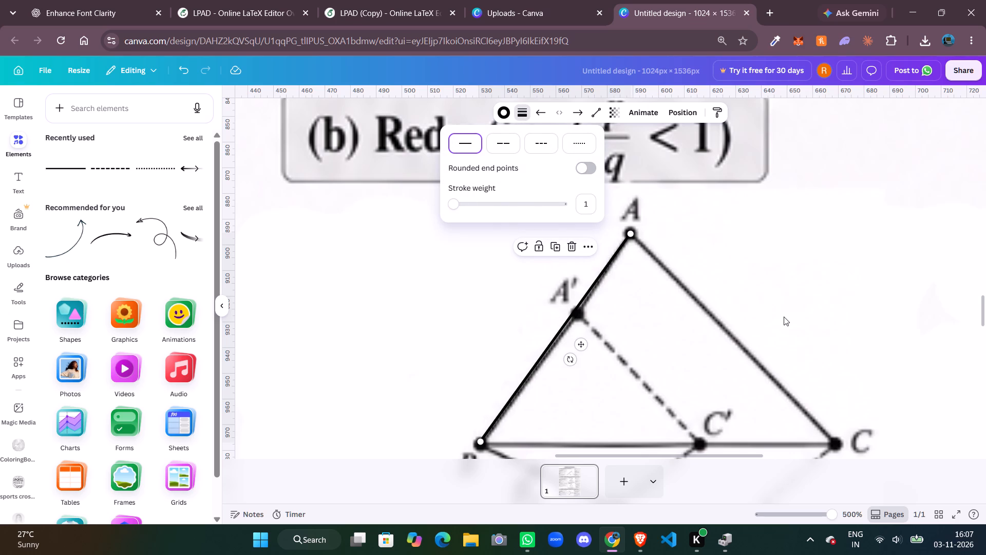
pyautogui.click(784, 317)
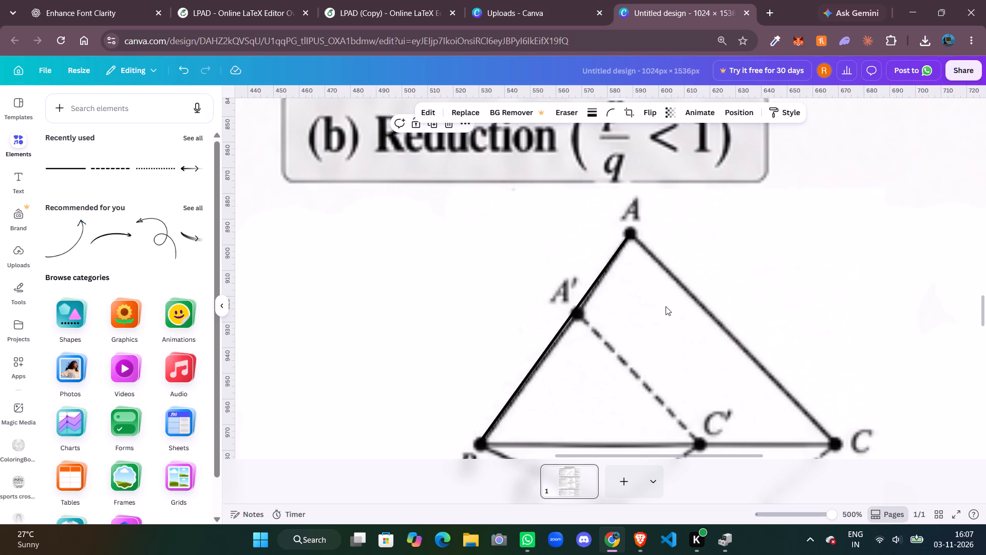
# Set the Reduction figure's new AB line to stroke weight 2 and deselect it.
pyautogui.click(613, 305)
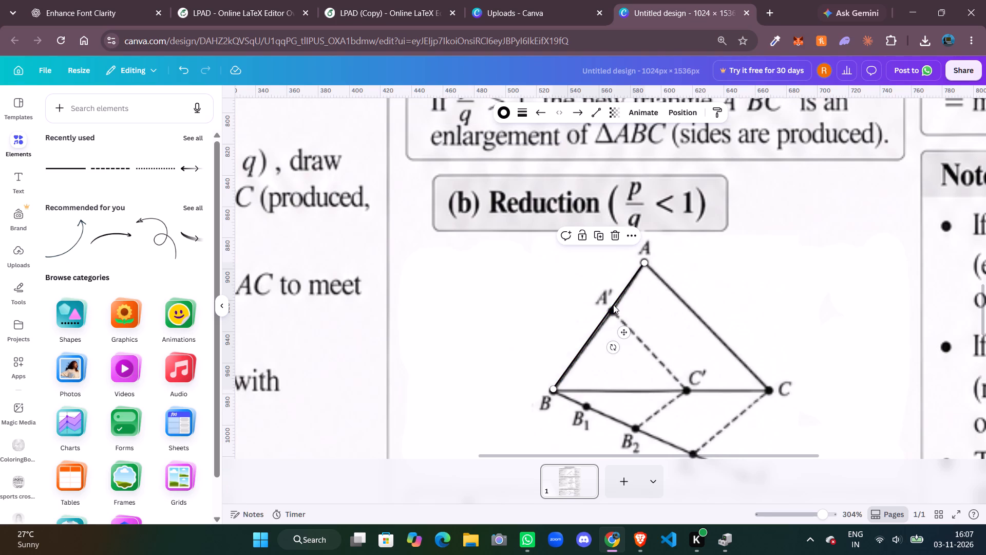
pyautogui.click(521, 113)
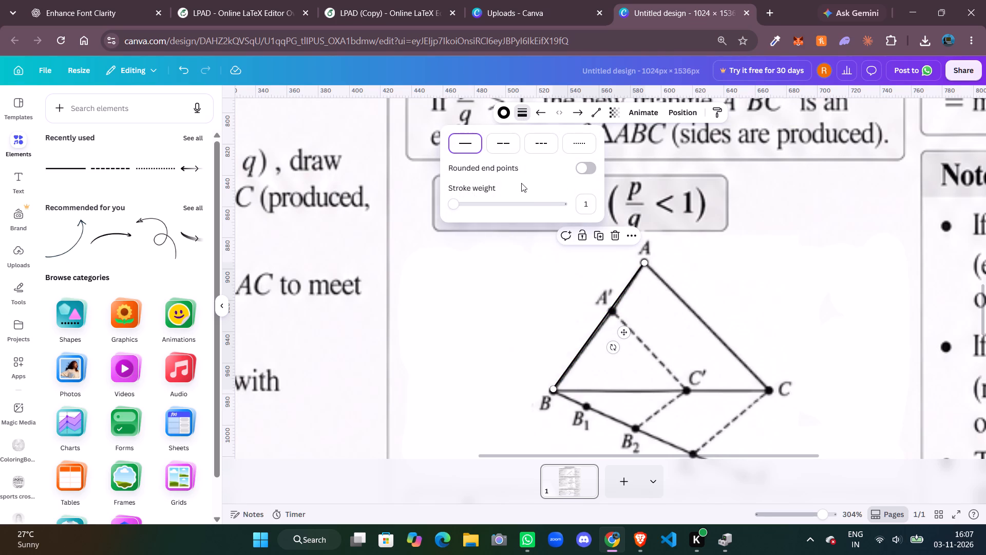
pyautogui.click(592, 204)
pyautogui.press('2')
pyautogui.press('Return')
pyautogui.doubleClick(709, 308)
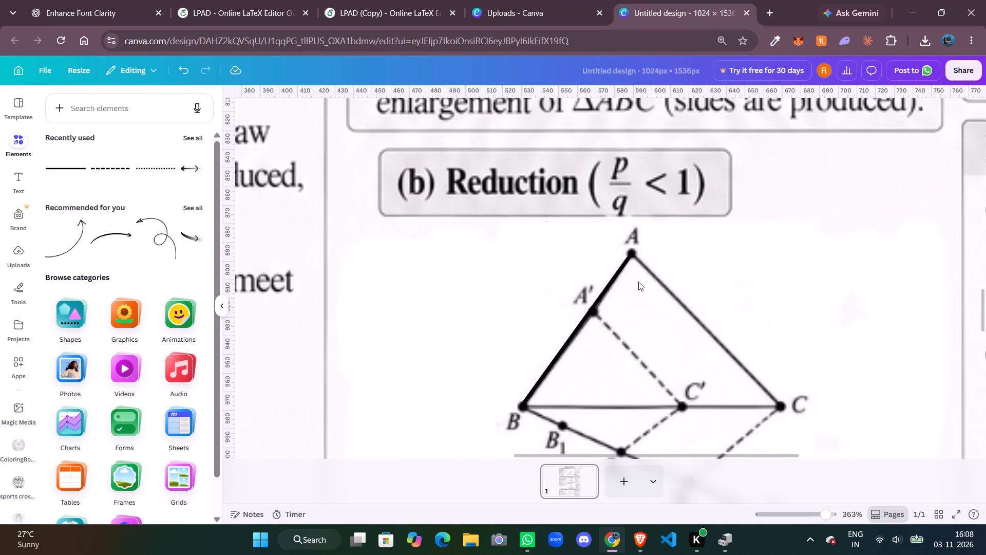
pyautogui.click(718, 272)
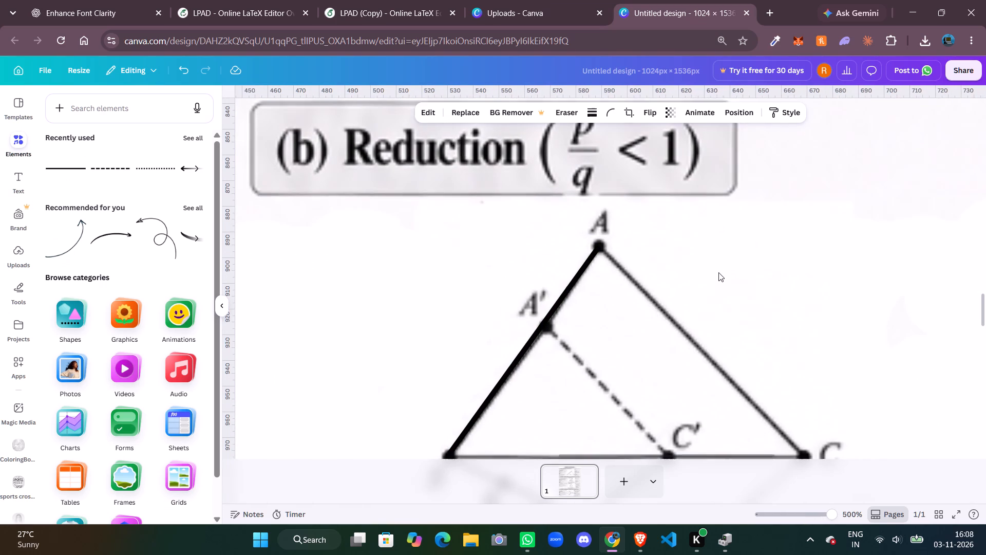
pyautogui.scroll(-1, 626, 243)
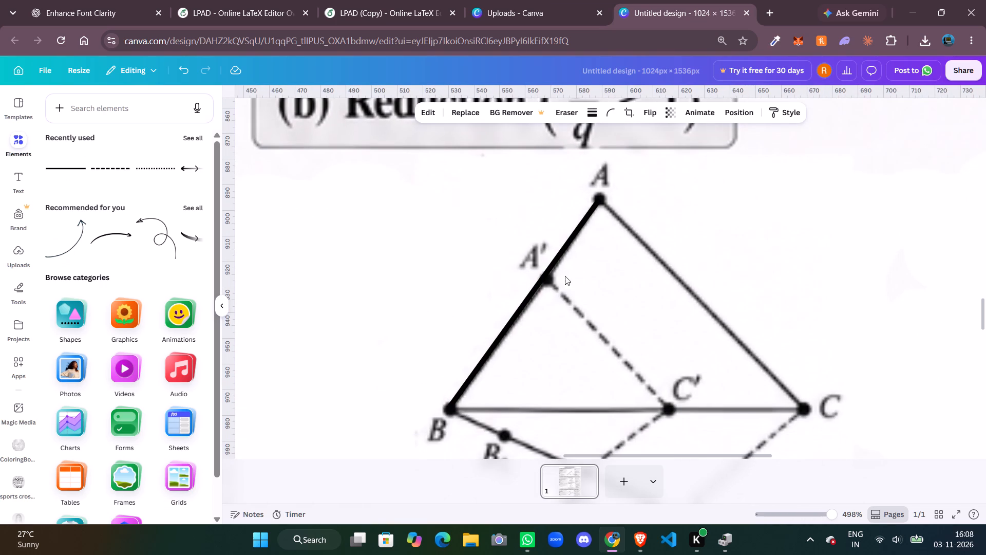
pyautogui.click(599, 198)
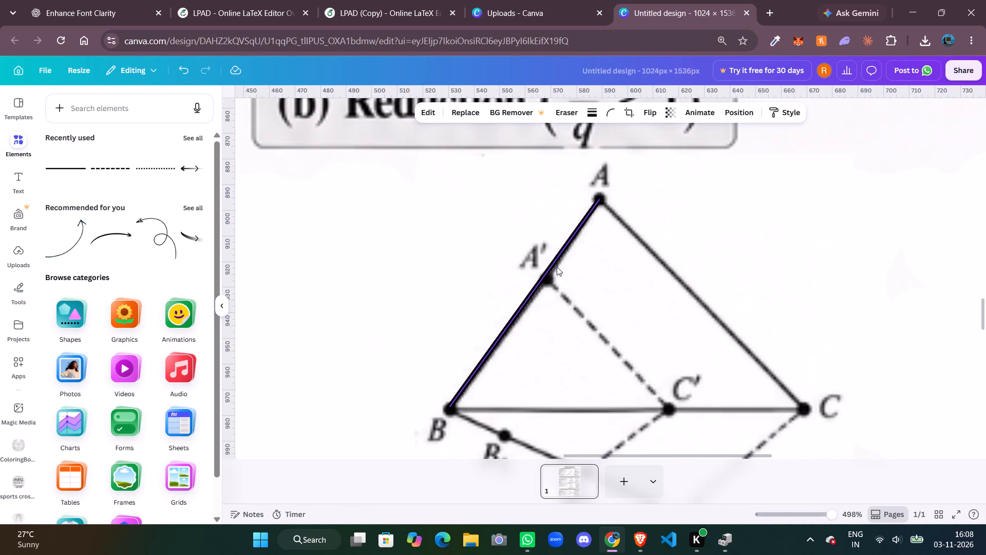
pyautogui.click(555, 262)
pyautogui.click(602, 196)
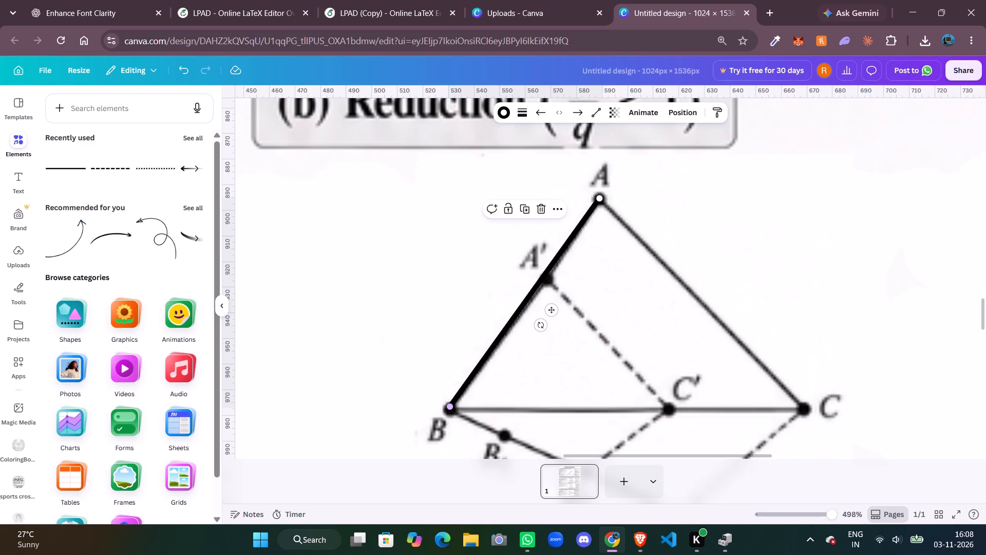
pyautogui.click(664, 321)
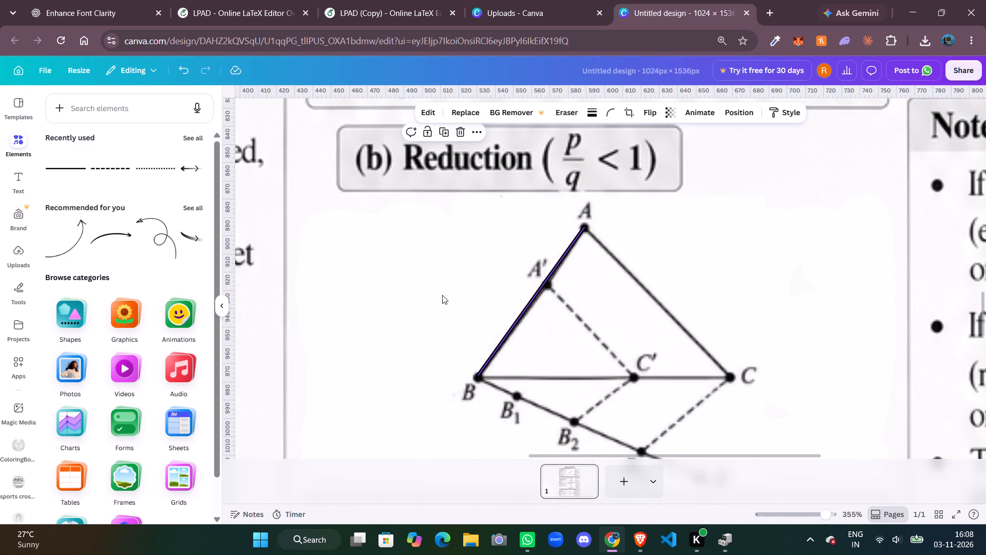
# Move the new AB line sideways off the Reduction triangle into the blank space beside it, exposing the original side.
pyautogui.click(10, 135)
pyautogui.click(25, 282)
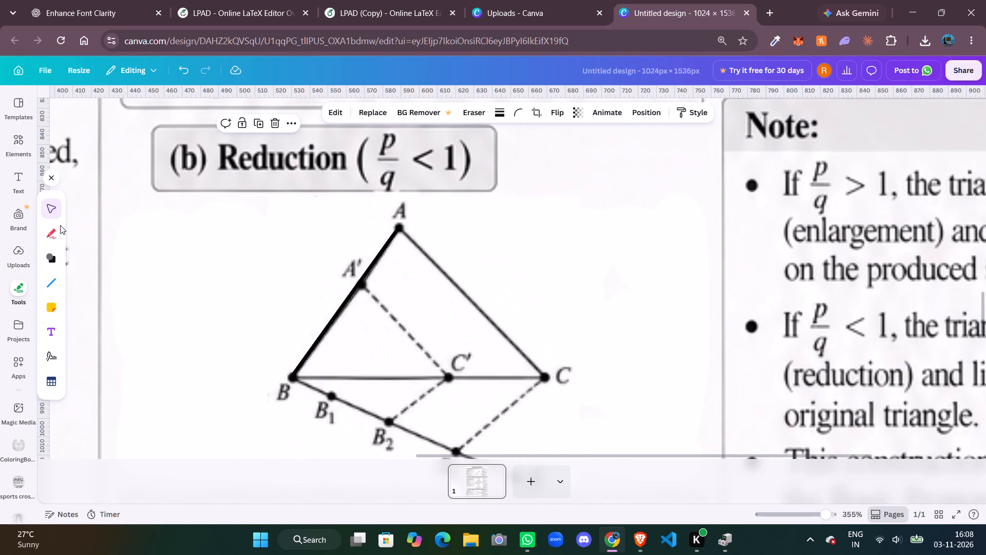
pyautogui.click(363, 281)
pyautogui.press('Left')
pyautogui.press('Left')
pyautogui.press('Left')
pyautogui.press('Left')
pyautogui.press('Left')
pyautogui.press('Left')
pyautogui.press('Left')
pyautogui.press('Left')
pyautogui.press('Left')
pyautogui.press('Left')
pyautogui.press('Left')
pyautogui.press('Left')
pyautogui.press('Left')
pyautogui.press('Left')
pyautogui.press('Left')
pyautogui.press('Left')
pyautogui.press('Left')
pyautogui.press('Left')
pyautogui.press('Left')
pyautogui.press('Left')
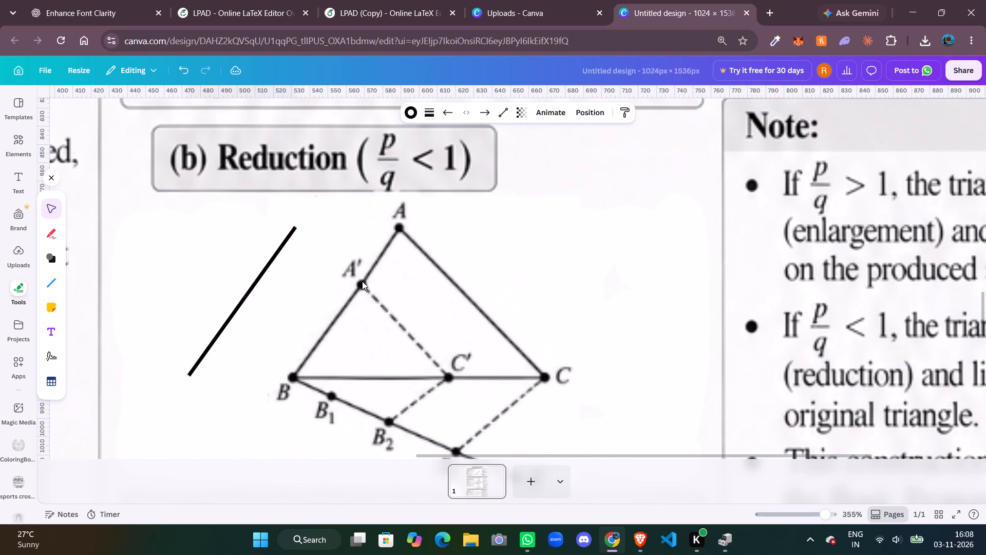
# Paint over the Reduction figure's original side AB and its A′ dot with a white marker of weight 6.
pyautogui.click(53, 234)
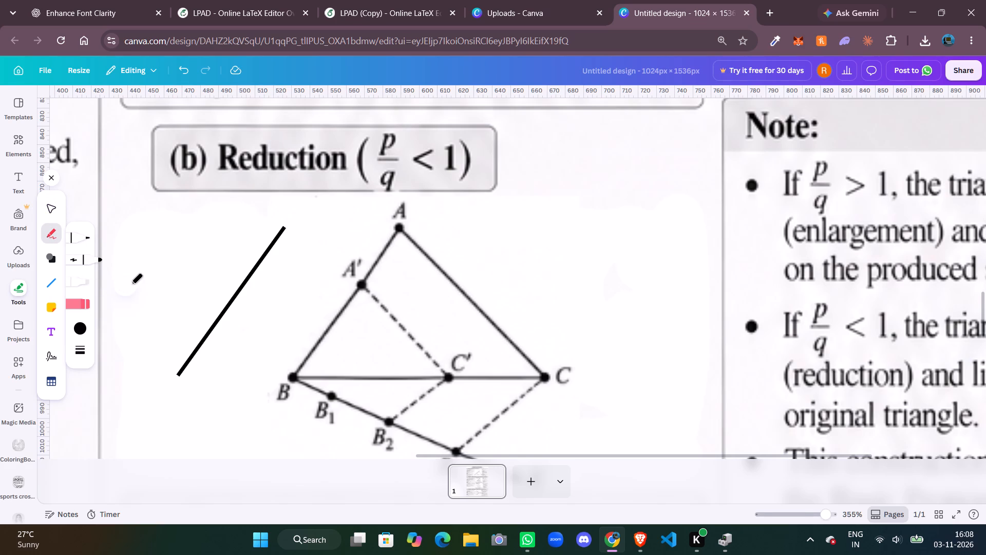
pyautogui.click(82, 330)
pyautogui.click(163, 381)
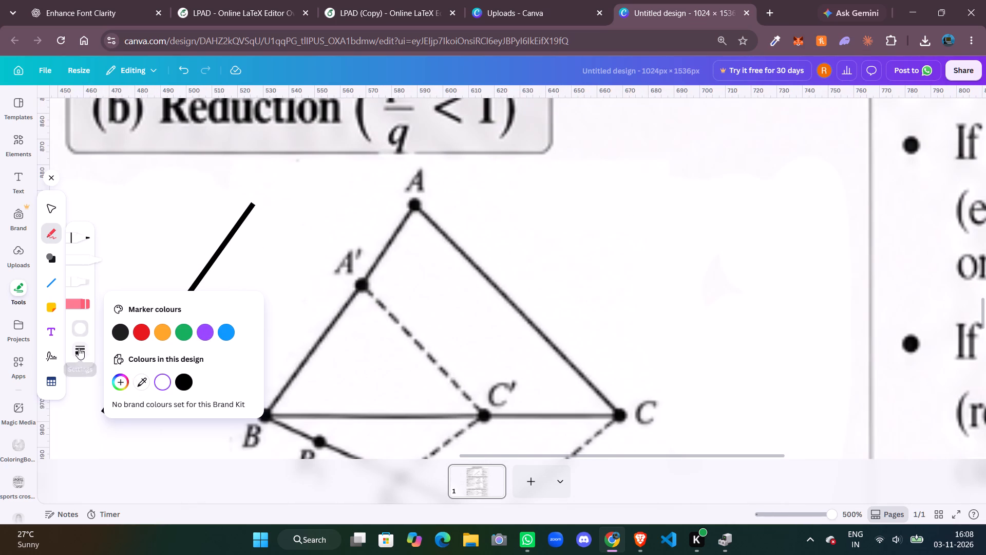
pyautogui.click(79, 348)
pyautogui.click(229, 360)
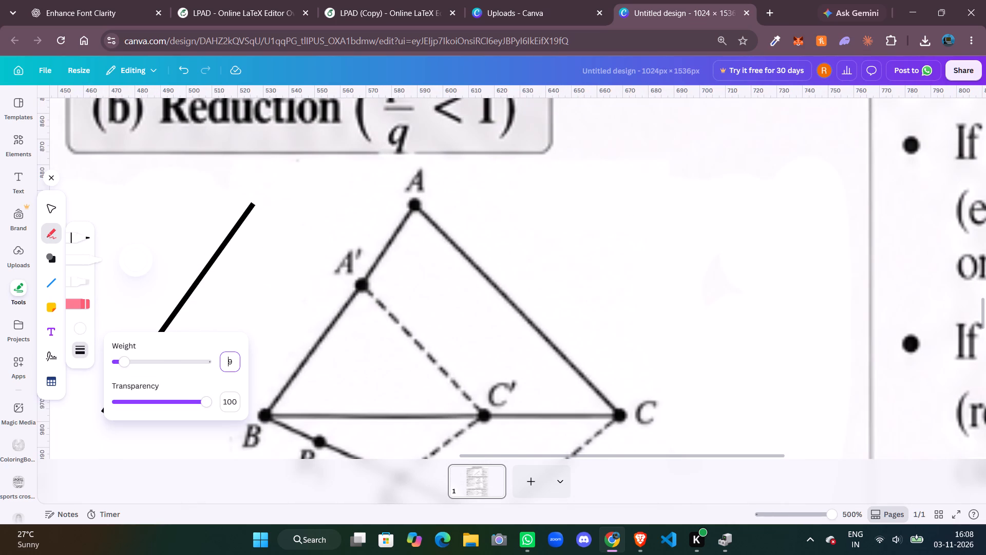
pyautogui.press('Delete')
pyautogui.press('6')
pyautogui.press('Return')
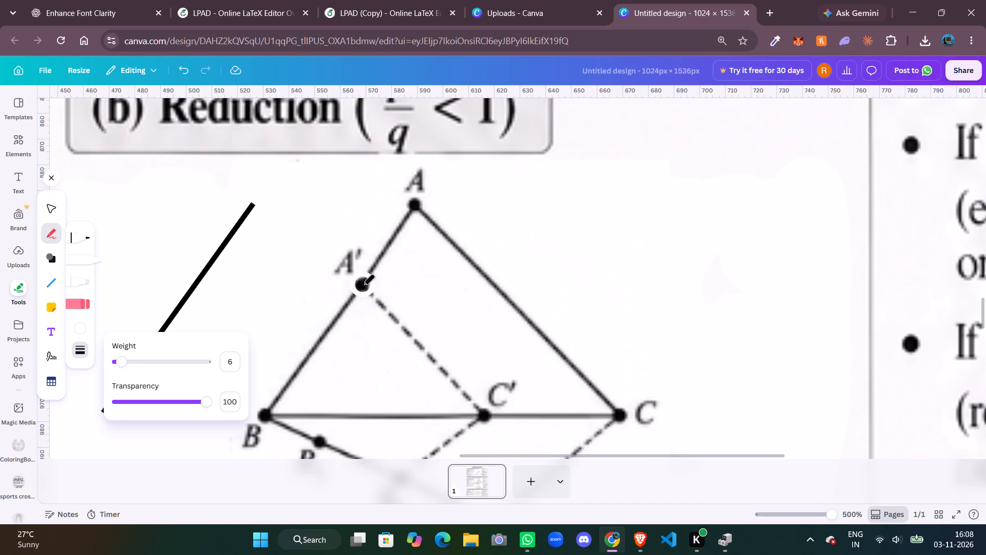
pyautogui.click(361, 283)
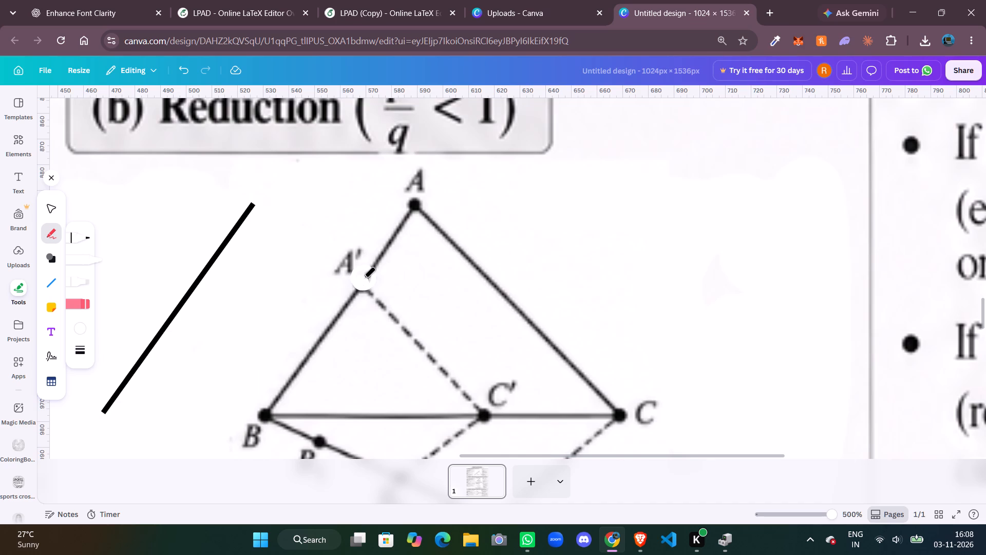
pyautogui.moveTo(368, 279); pyautogui.dragTo(383, 254)
pyautogui.moveTo(383, 254); pyautogui.dragTo(402, 223)
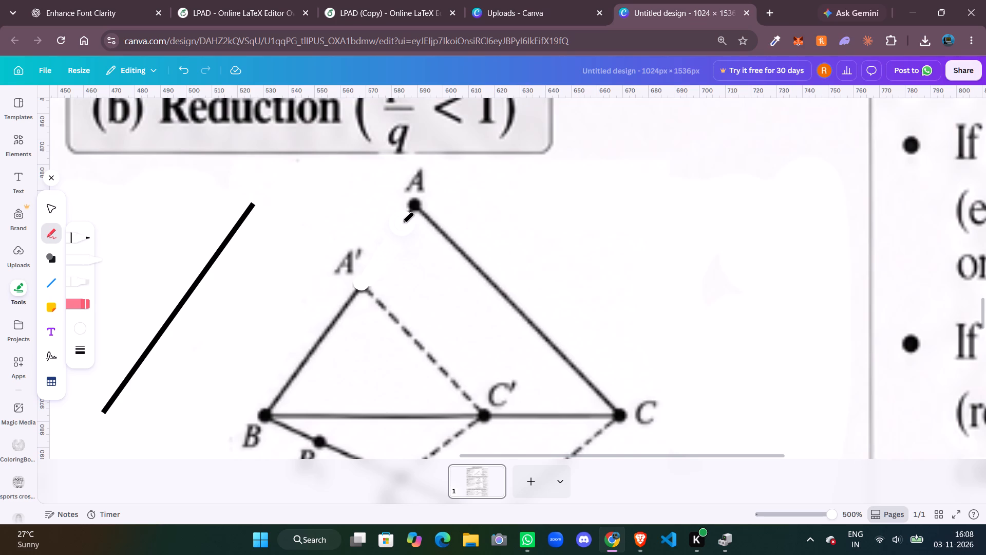
pyautogui.moveTo(280, 393); pyautogui.dragTo(320, 340)
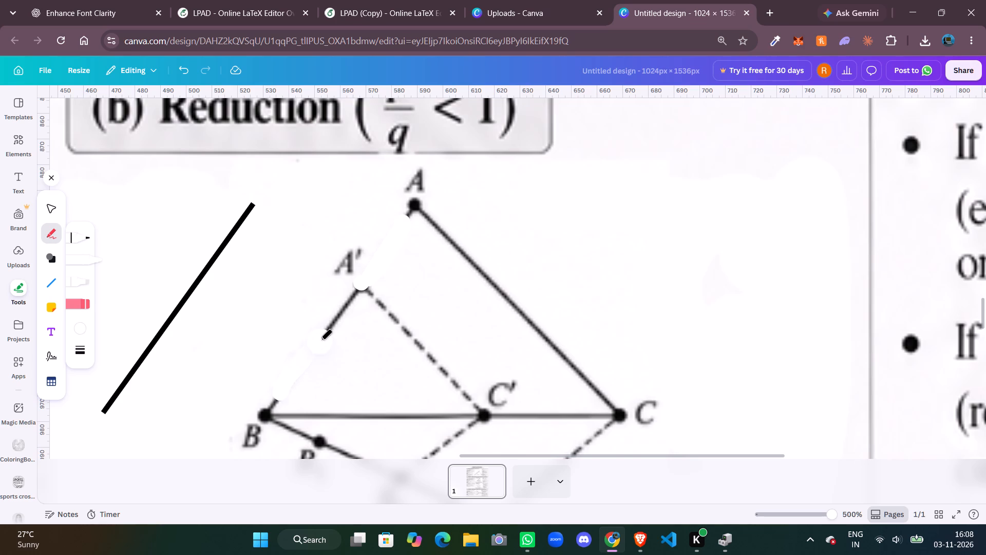
pyautogui.moveTo(320, 340); pyautogui.dragTo(367, 278)
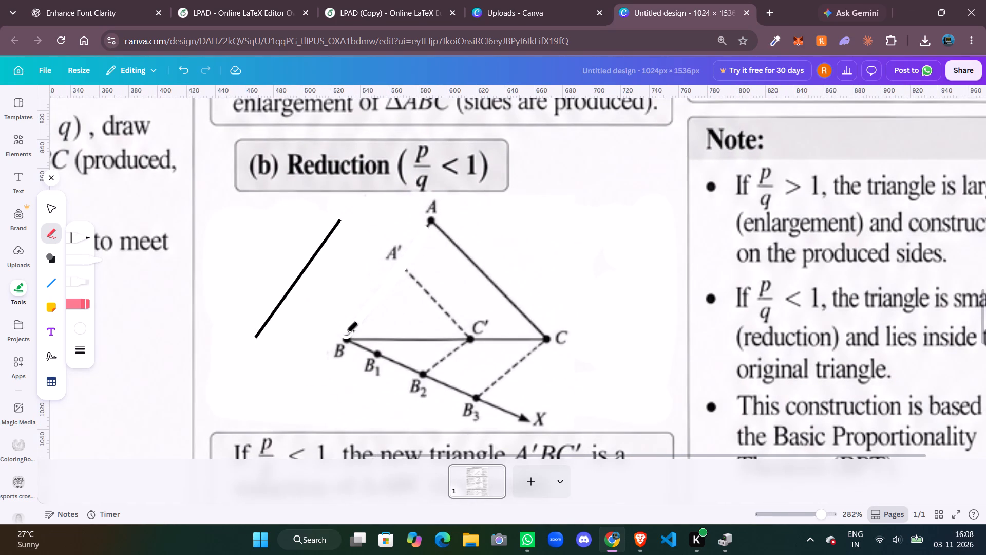
# Cover the leftover stubs of the old side near points B and A with white marker dabs and leave drawing mode.
pyautogui.click(354, 328)
pyautogui.click(353, 329)
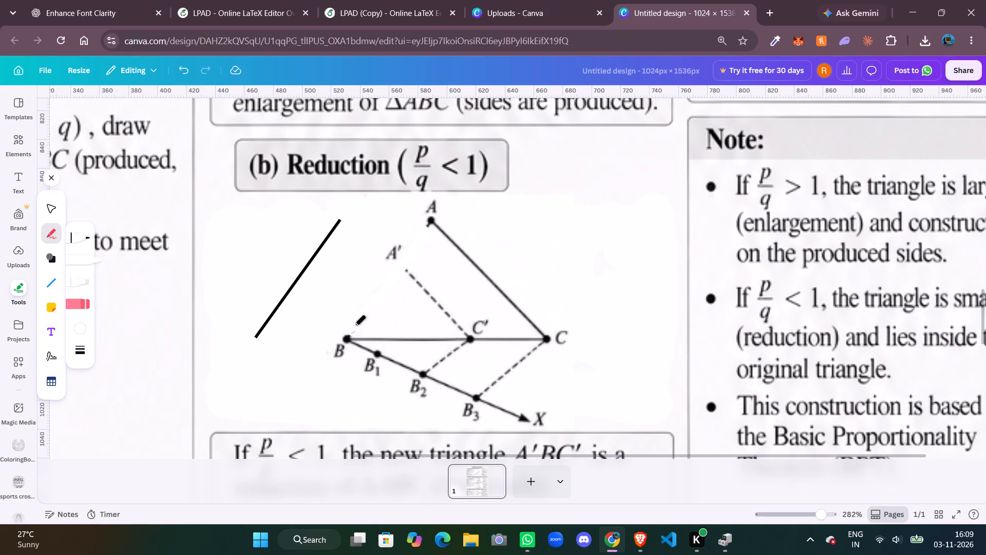
pyautogui.click(353, 330)
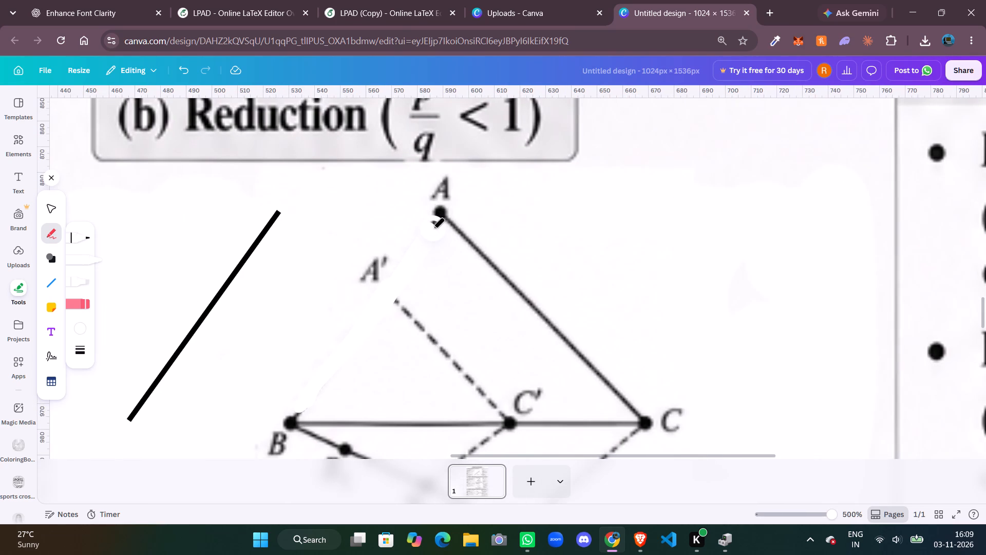
pyautogui.click(430, 229)
pyautogui.click(432, 226)
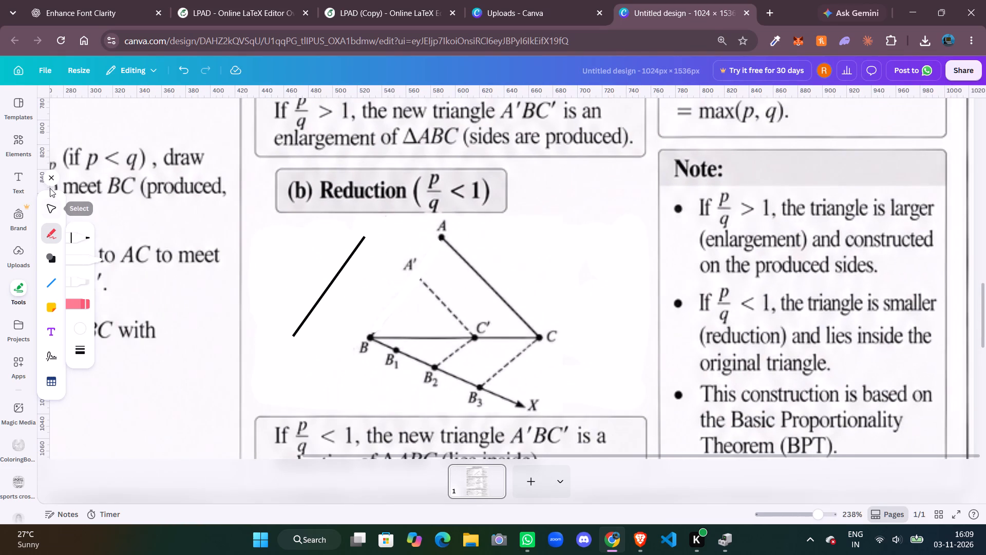
pyautogui.click(52, 180)
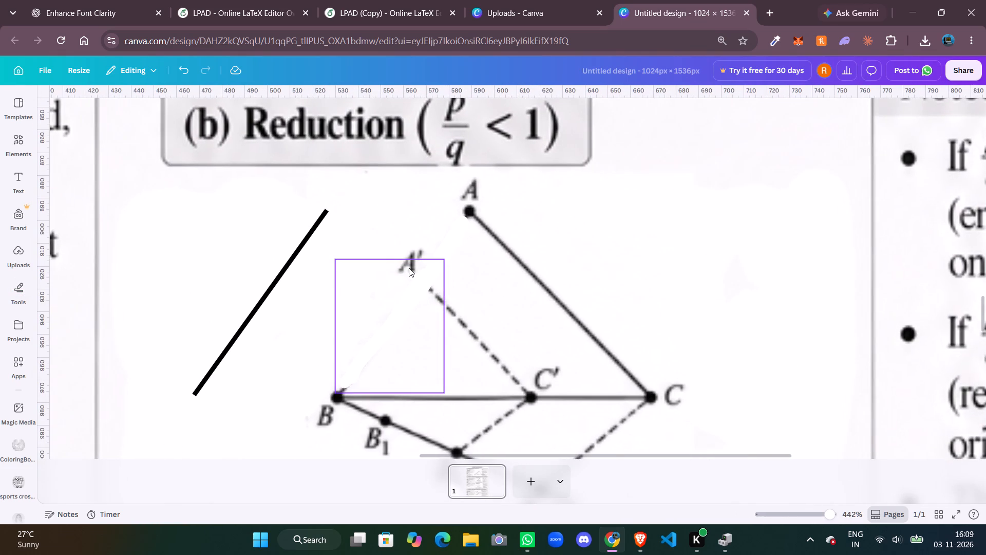
# Move the solid replacement line back onto the Reduction triangle so its ends sit on points B and A.
pyautogui.hscroll(-1, 409, 268)
pyautogui.click(232, 289)
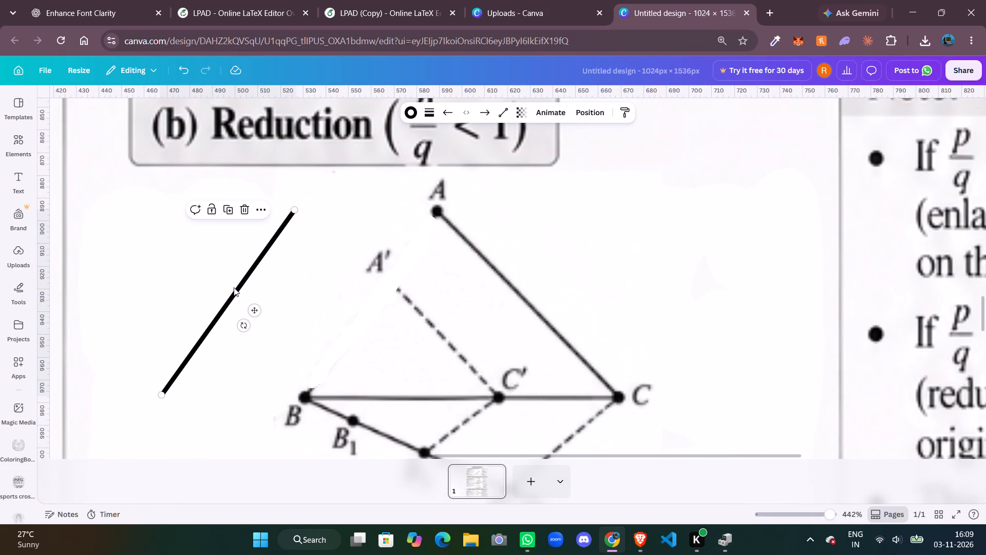
pyautogui.press('Right')
pyautogui.press('Right')
pyautogui.press('Right')
pyautogui.press('Right')
pyautogui.press('Right')
pyautogui.press('Right')
pyautogui.press('Right')
pyautogui.press('Right')
pyautogui.press('Right')
pyautogui.press('Right')
pyautogui.press('Right')
pyautogui.press('Right')
pyautogui.press('Right')
pyautogui.press('Right')
pyautogui.press('Right')
pyautogui.press('Right')
pyautogui.press('Right')
pyautogui.press('Right')
pyautogui.press('Right')
pyautogui.press('Right')
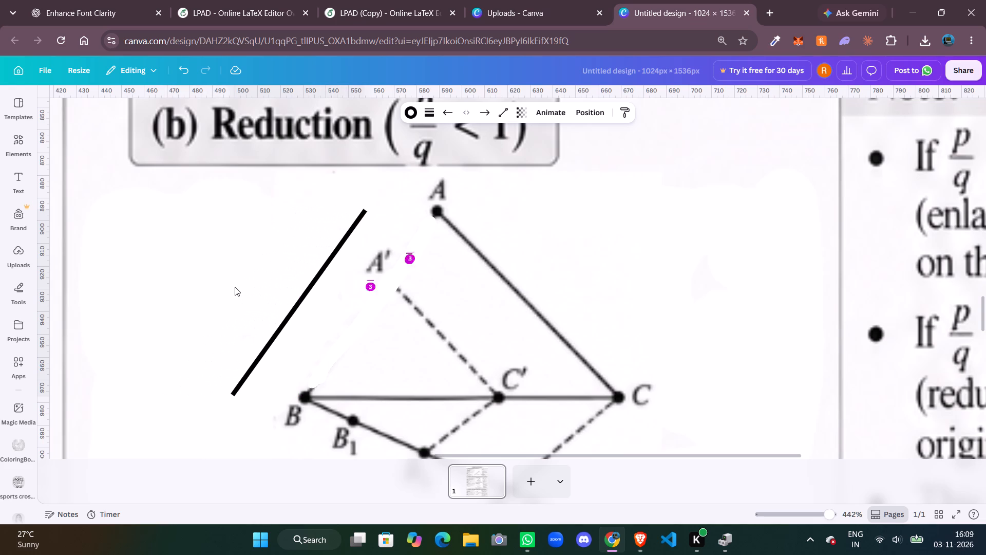
pyautogui.press('Right')
pyautogui.press('Right')
pyautogui.press('Right')
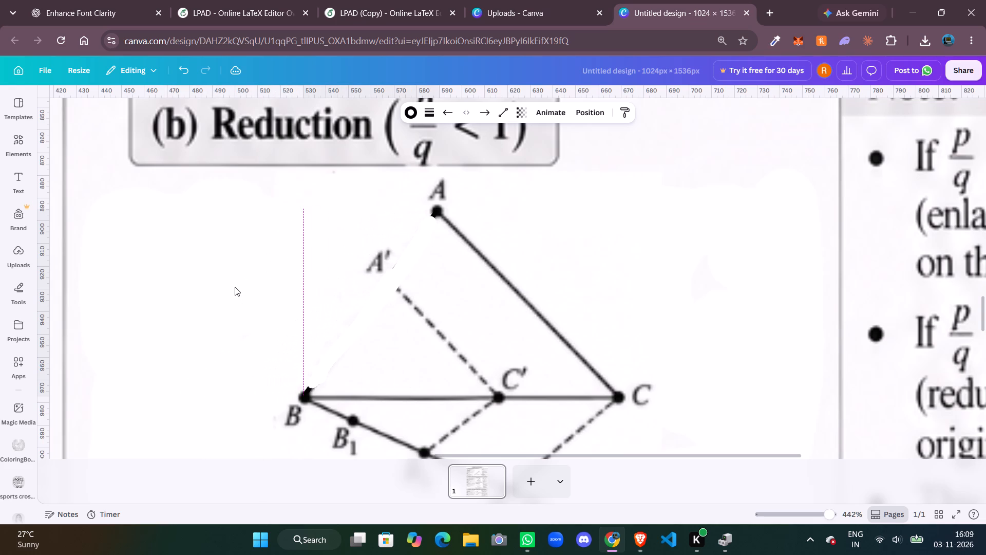
pyautogui.press('Right')
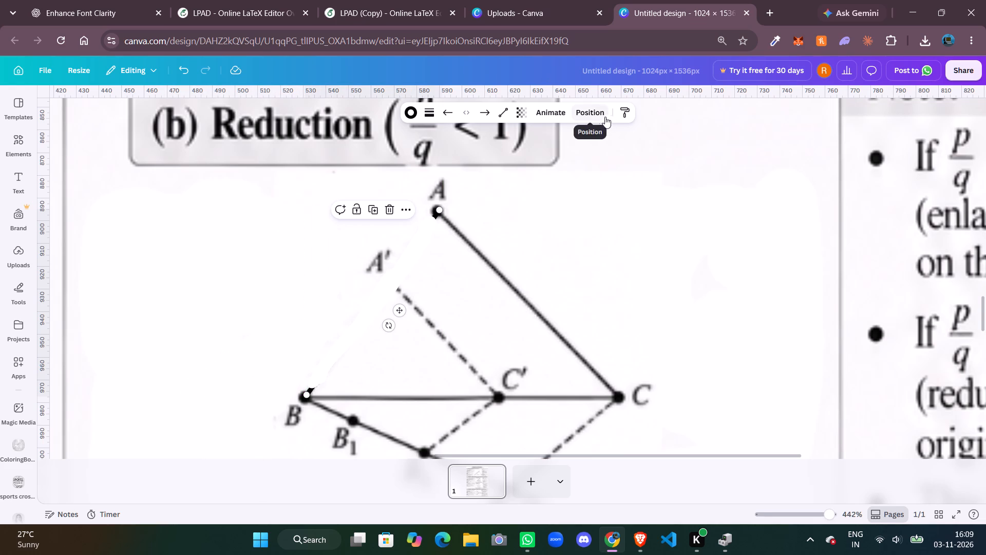
# Bring the Reduction figure's AB line to the front, above the white marker strokes, and deselect it.
pyautogui.click(599, 115)
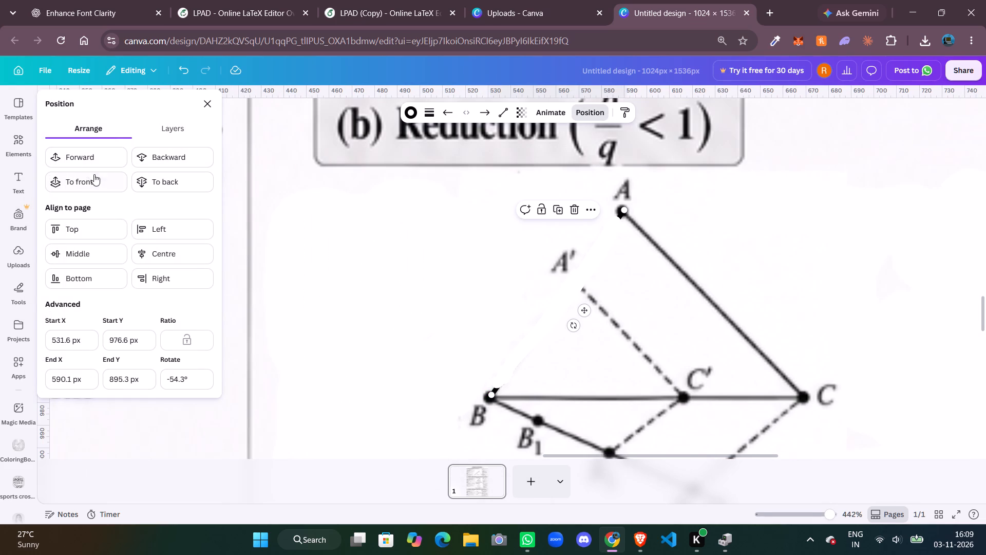
pyautogui.click(97, 180)
pyautogui.click(935, 244)
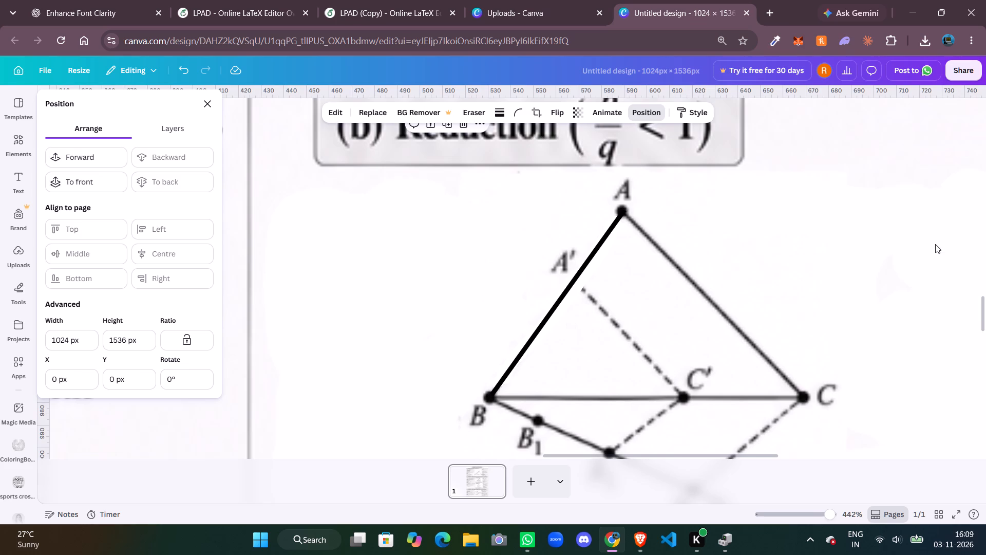
pyautogui.scroll(-1, 687, 272)
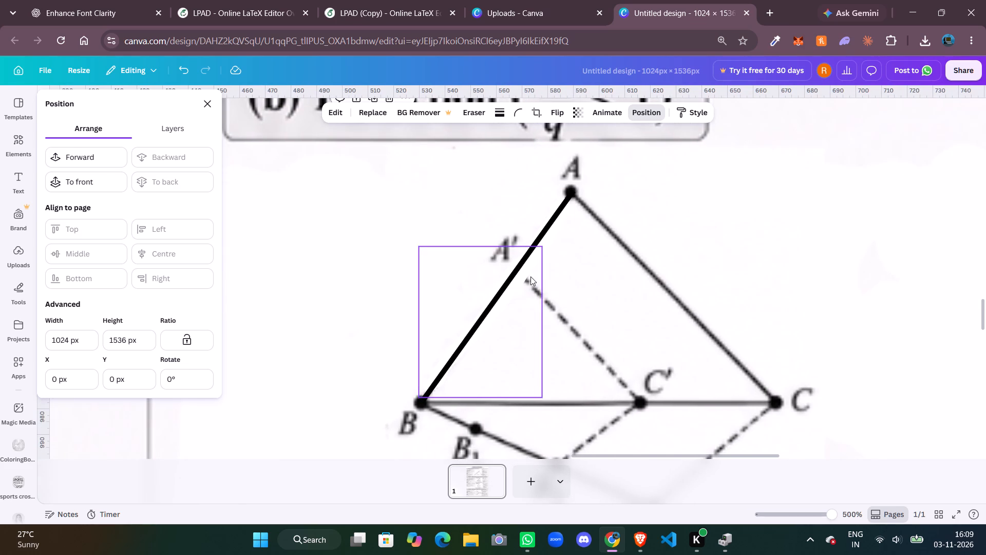
pyautogui.click(344, 205)
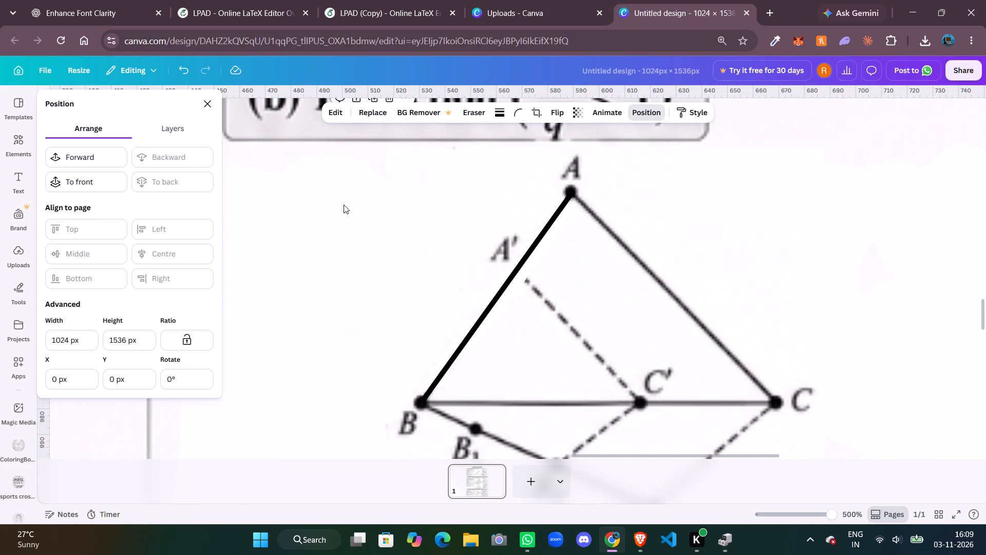
pyautogui.click(199, 104)
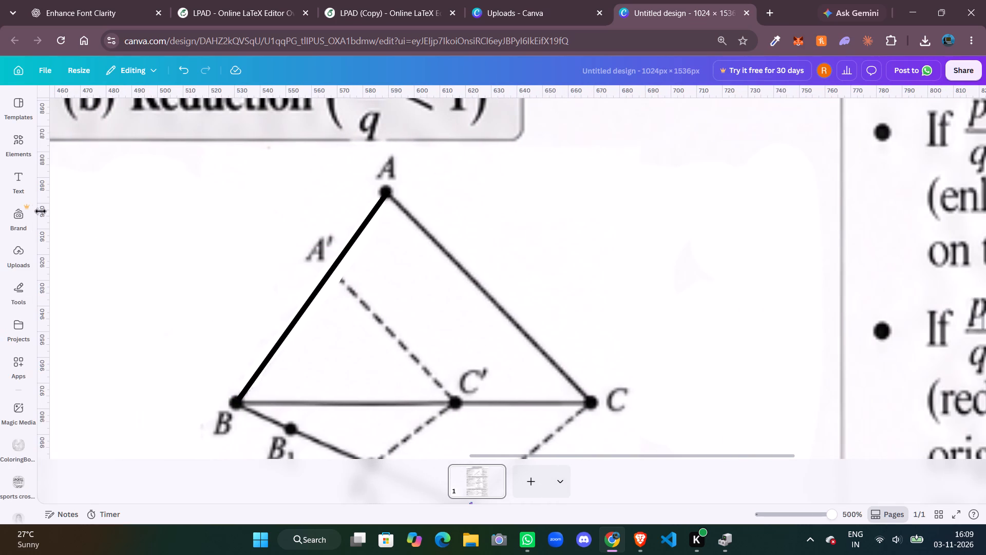
# Set up the drawing marker in black with weight 1.
pyautogui.click(20, 293)
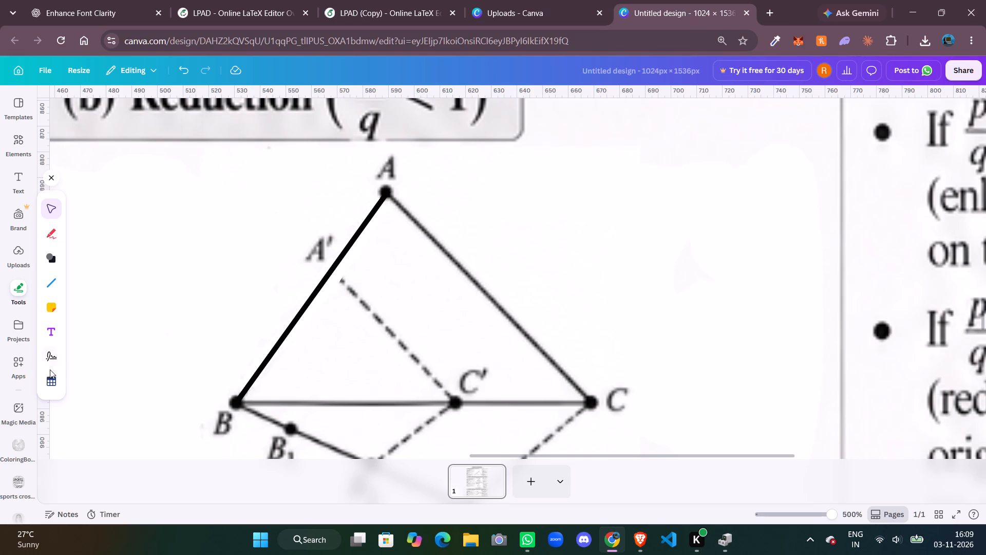
pyautogui.click(51, 231)
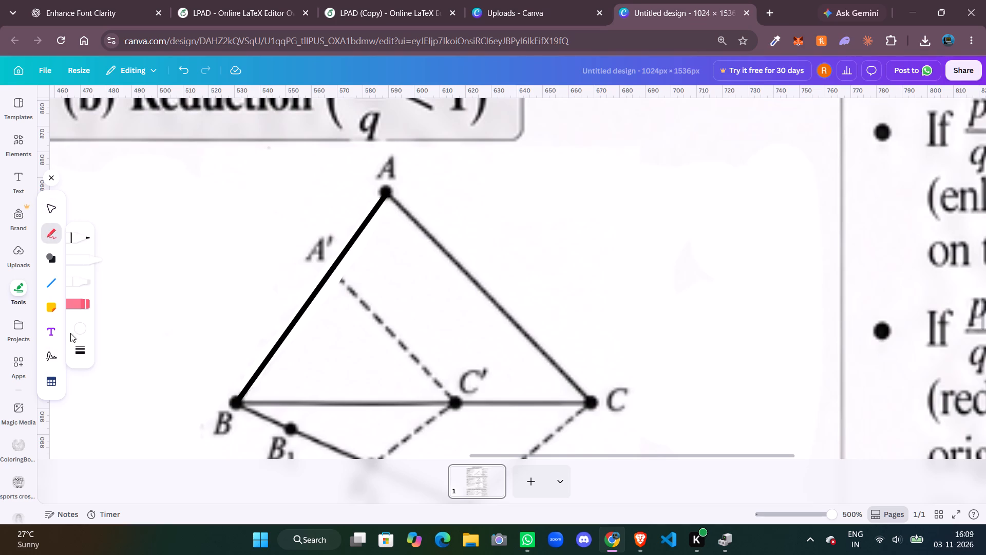
pyautogui.click(82, 356)
pyautogui.click(83, 330)
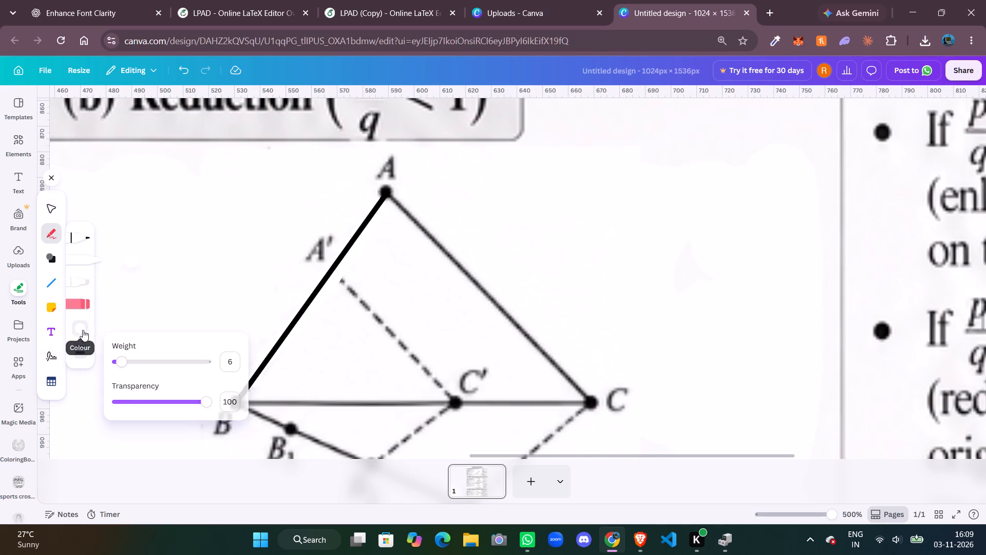
pyautogui.click(191, 383)
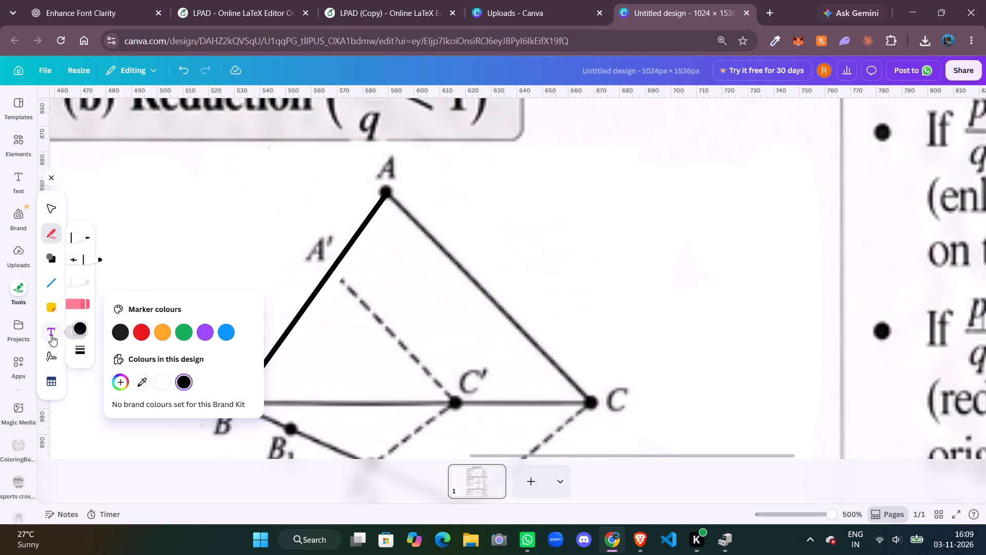
pyautogui.click(78, 354)
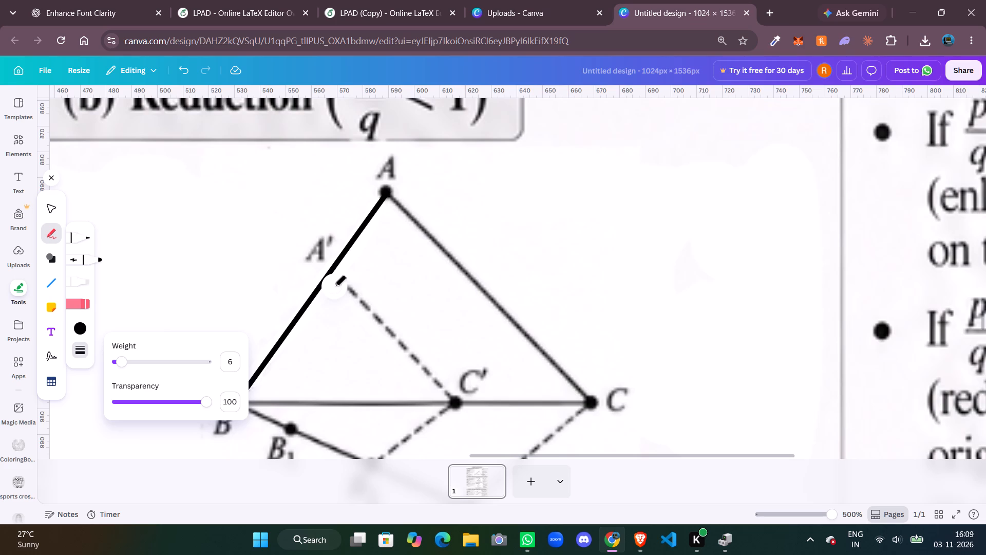
pyautogui.click(232, 354)
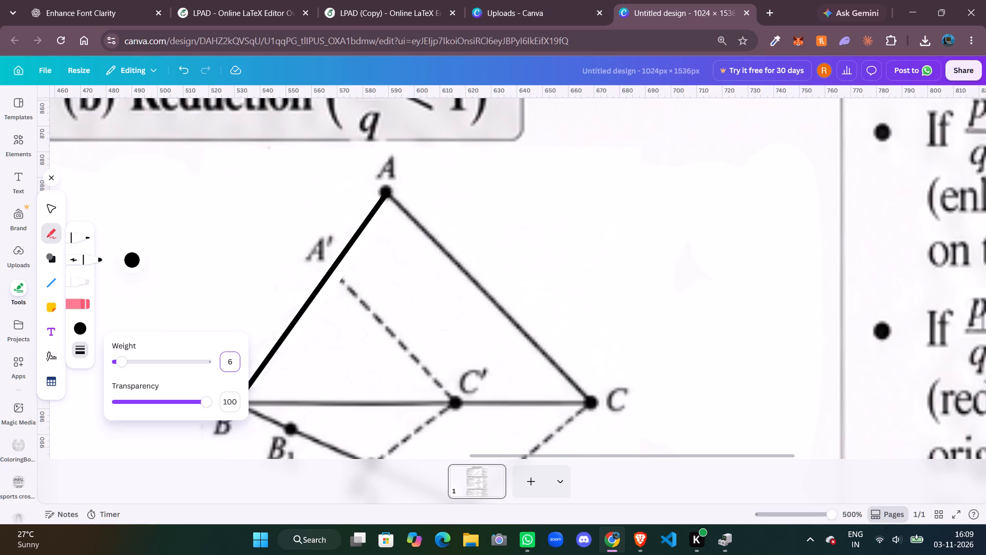
pyautogui.press('BackSpace')
pyautogui.press('3')
pyautogui.press('Return')
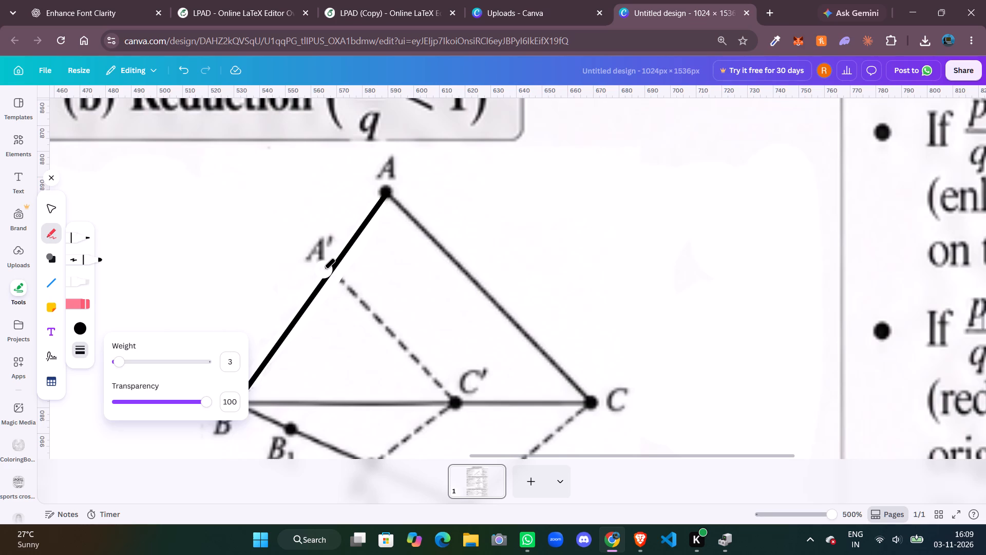
pyautogui.click(47, 235)
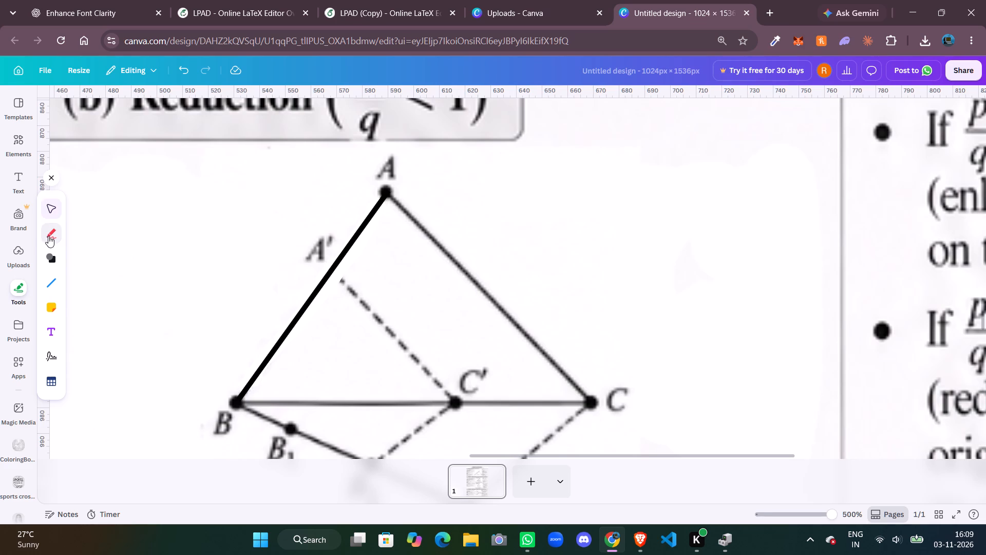
pyautogui.click(48, 236)
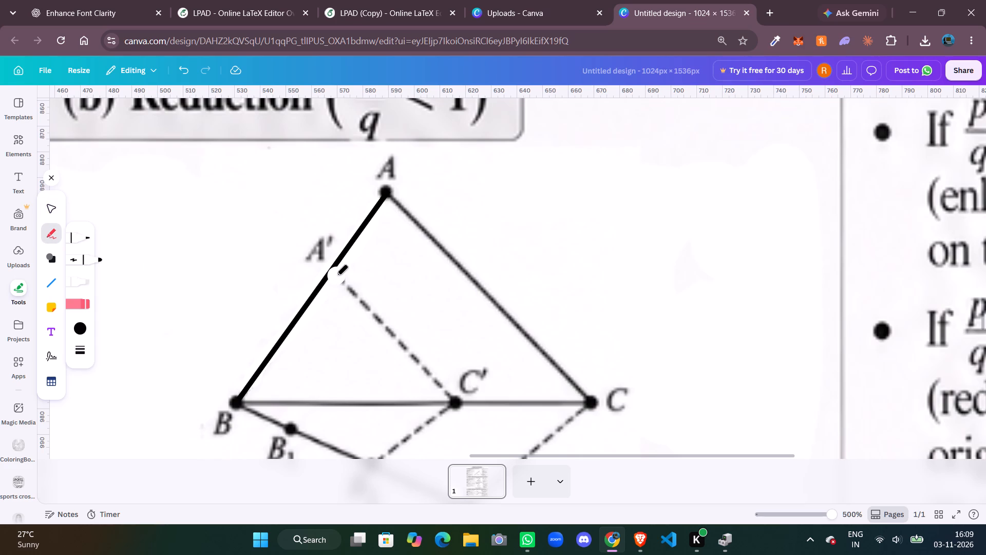
pyautogui.click(83, 345)
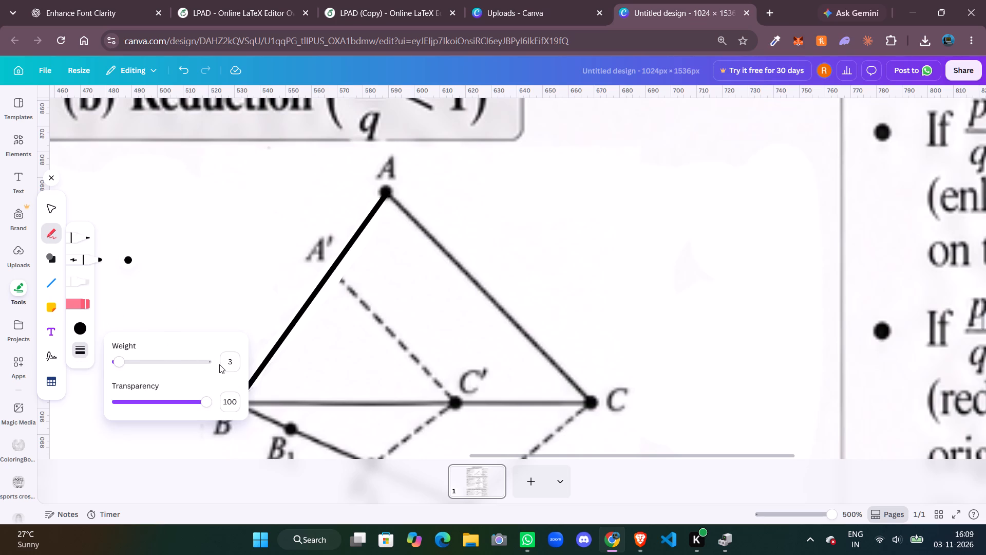
pyautogui.click(219, 364)
pyautogui.click(224, 363)
pyautogui.press('Delete')
pyautogui.press('1')
pyautogui.press('Return')
# Extend the Reduction figure's dashed line from C′ up to side AB at A′ with small black marker strokes.
pyautogui.click(330, 271)
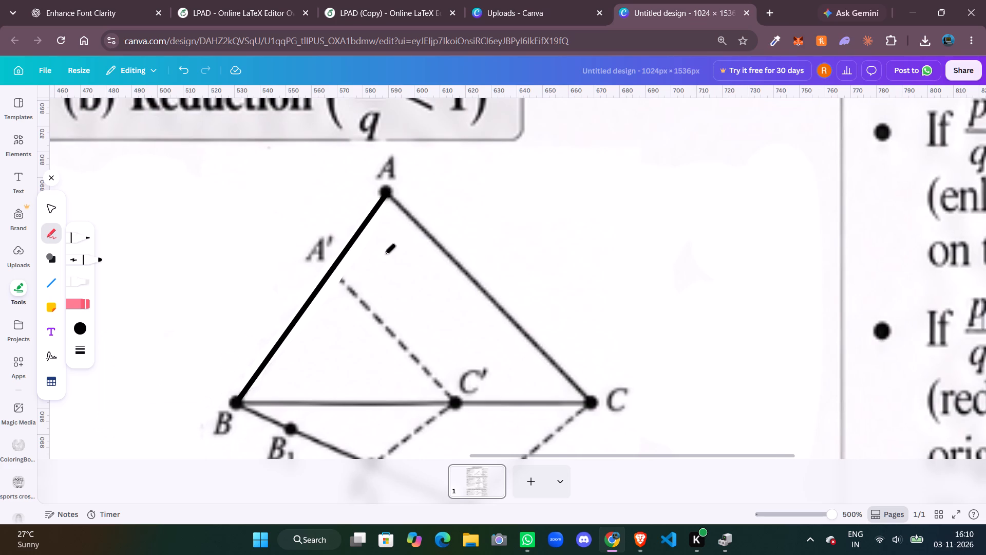
pyautogui.hotkey('ctrl', '=')
pyautogui.hotkey('ctrl', '=')
pyautogui.hotkey('ctrl', '=')
pyautogui.hotkey('ctrl', '-')
pyautogui.hotkey('ctrl', '-')
pyautogui.hotkey('ctrl', '-')
pyautogui.hotkey('ctrl', '-')
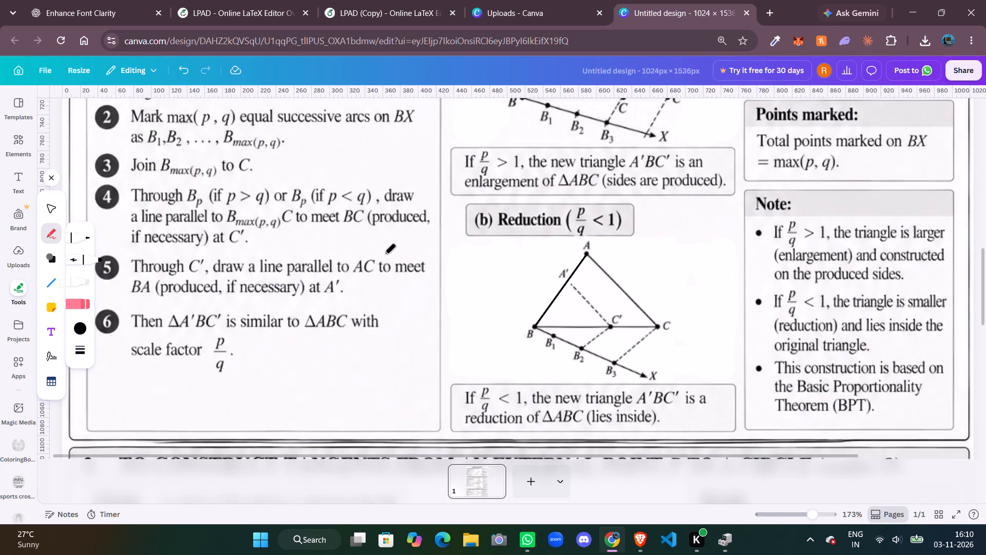
pyautogui.hotkey('ctrl', '-')
pyautogui.hotkey('ctrl', '-')
pyautogui.hotkey('ctrl', '=')
pyautogui.hotkey('ctrl', '=')
pyautogui.hotkey('ctrl', '=')
pyautogui.hotkey('ctrl', '=')
pyautogui.hotkey('ctrl', '=')
pyautogui.hotkey('ctrl', '=')
pyautogui.hotkey('ctrl', '=')
pyautogui.hotkey('ctrl', '=')
pyautogui.hotkey('ctrl', '=')
pyautogui.hotkey('ctrl', '=')
pyautogui.hotkey('ctrl', '=')
pyautogui.hotkey('ctrl', '=')
pyautogui.hotkey('ctrl', '=')
pyautogui.hotkey('ctrl', '=')
pyautogui.hotkey('ctrl', '=')
pyautogui.hotkey('ctrl', '=')
pyautogui.hotkey('ctrl', '=')
pyautogui.hotkey('ctrl', '=')
pyautogui.hotkey('ctrl', '=')
pyautogui.hotkey('ctrl', '=')
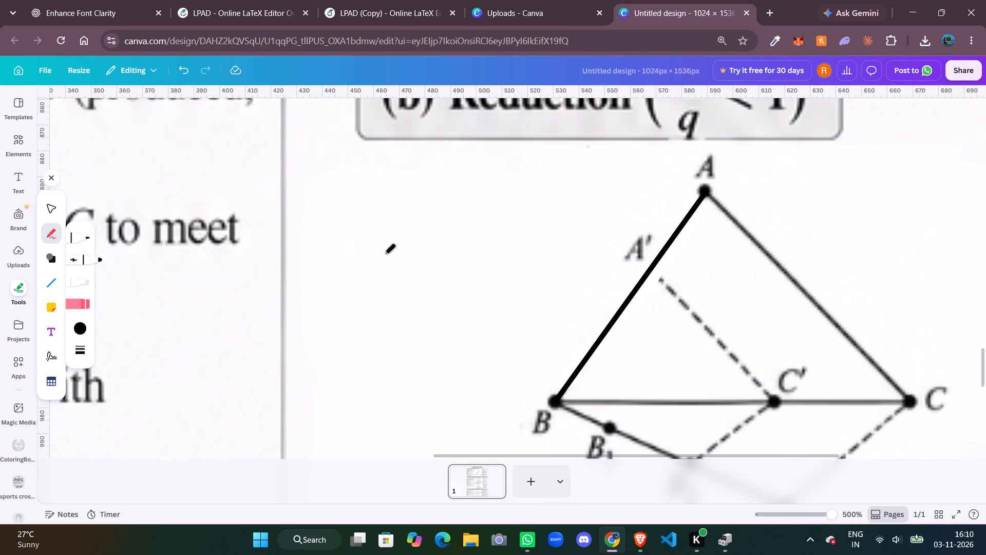
pyautogui.click(655, 271)
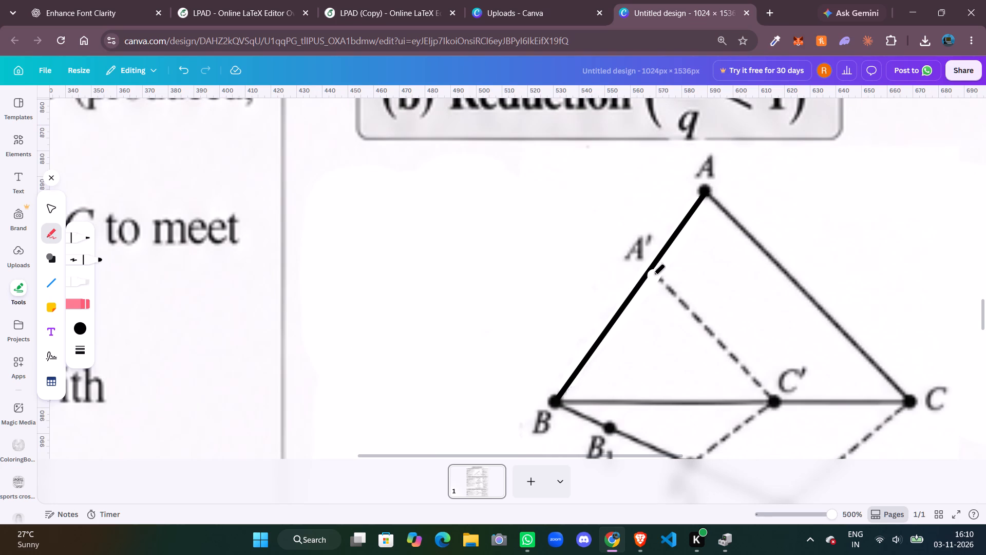
pyautogui.click(653, 272)
pyautogui.moveTo(650, 272); pyautogui.dragTo(655, 274)
pyautogui.moveTo(655, 274); pyautogui.dragTo(657, 276)
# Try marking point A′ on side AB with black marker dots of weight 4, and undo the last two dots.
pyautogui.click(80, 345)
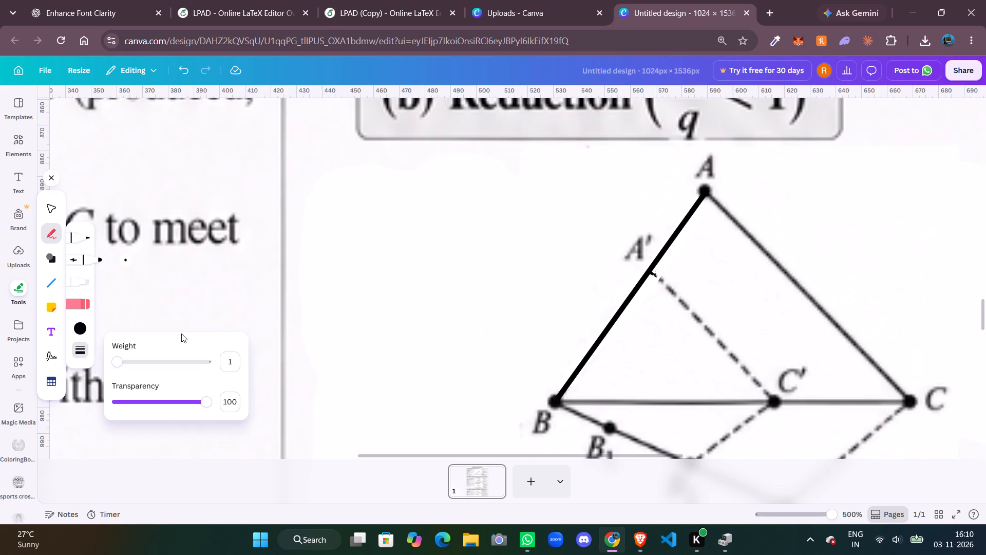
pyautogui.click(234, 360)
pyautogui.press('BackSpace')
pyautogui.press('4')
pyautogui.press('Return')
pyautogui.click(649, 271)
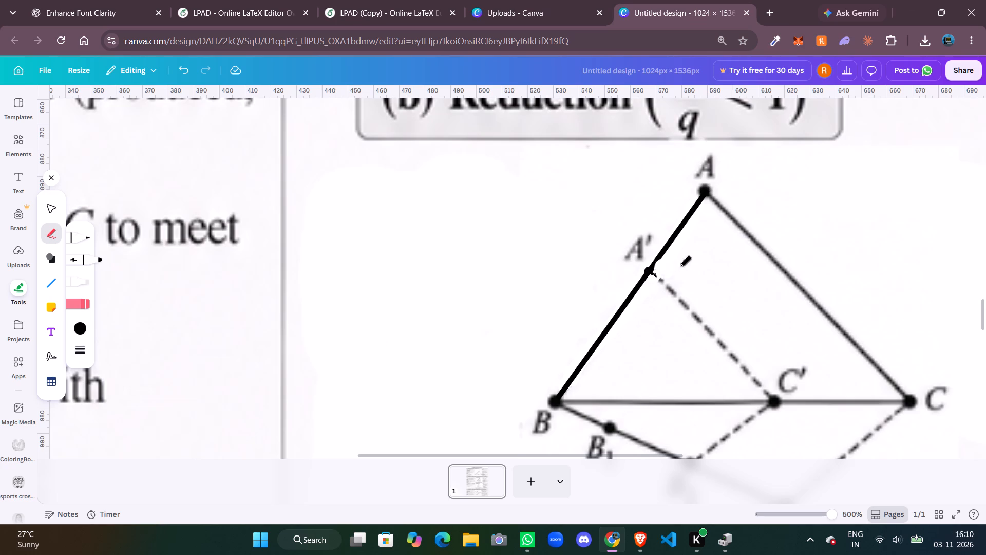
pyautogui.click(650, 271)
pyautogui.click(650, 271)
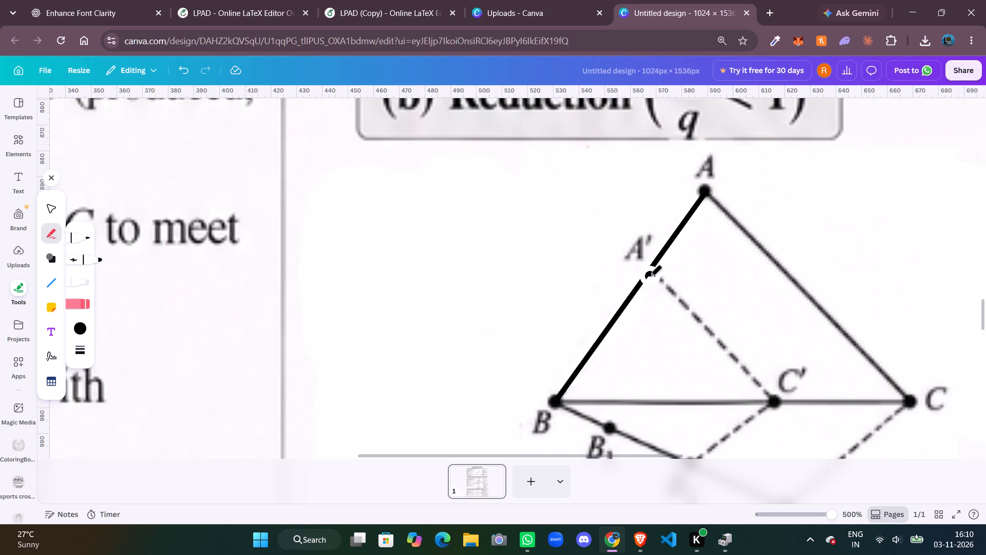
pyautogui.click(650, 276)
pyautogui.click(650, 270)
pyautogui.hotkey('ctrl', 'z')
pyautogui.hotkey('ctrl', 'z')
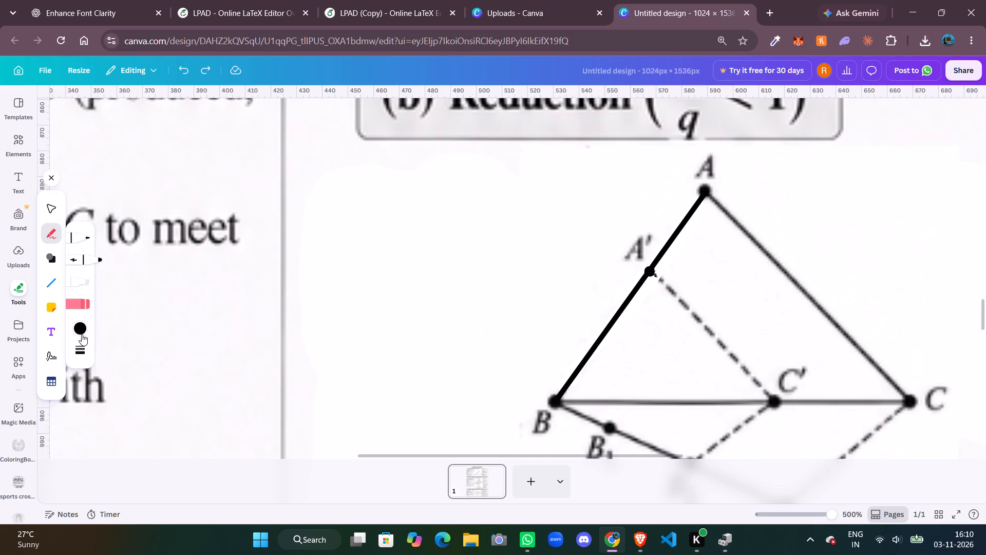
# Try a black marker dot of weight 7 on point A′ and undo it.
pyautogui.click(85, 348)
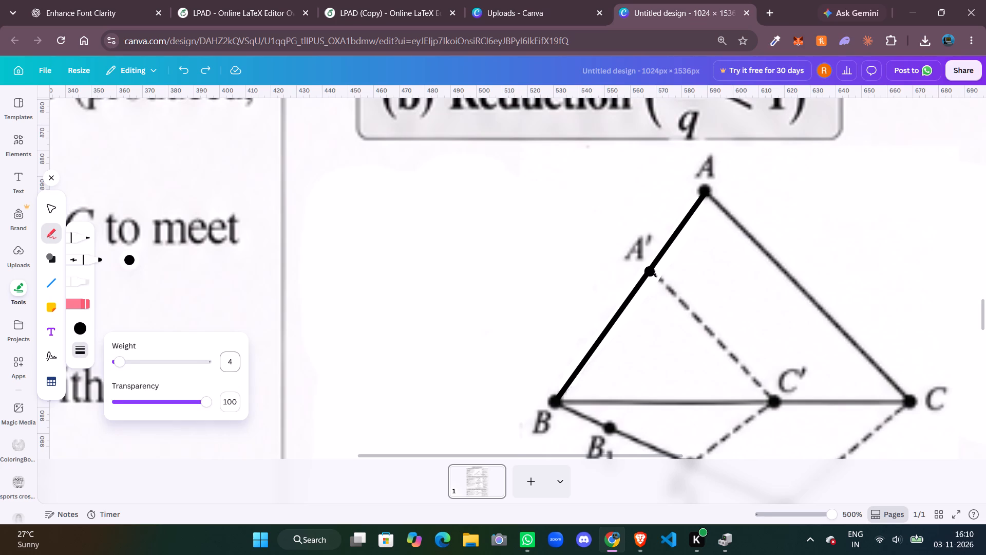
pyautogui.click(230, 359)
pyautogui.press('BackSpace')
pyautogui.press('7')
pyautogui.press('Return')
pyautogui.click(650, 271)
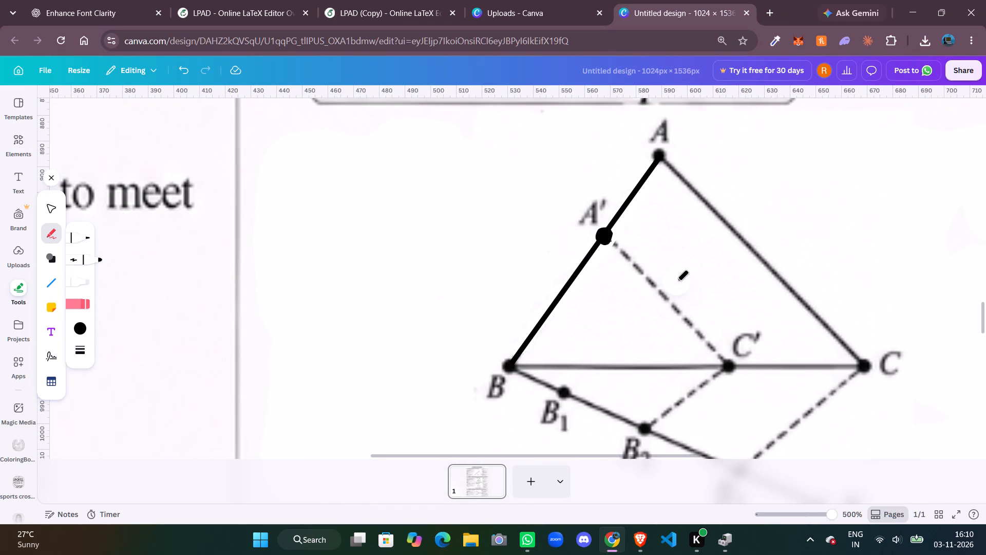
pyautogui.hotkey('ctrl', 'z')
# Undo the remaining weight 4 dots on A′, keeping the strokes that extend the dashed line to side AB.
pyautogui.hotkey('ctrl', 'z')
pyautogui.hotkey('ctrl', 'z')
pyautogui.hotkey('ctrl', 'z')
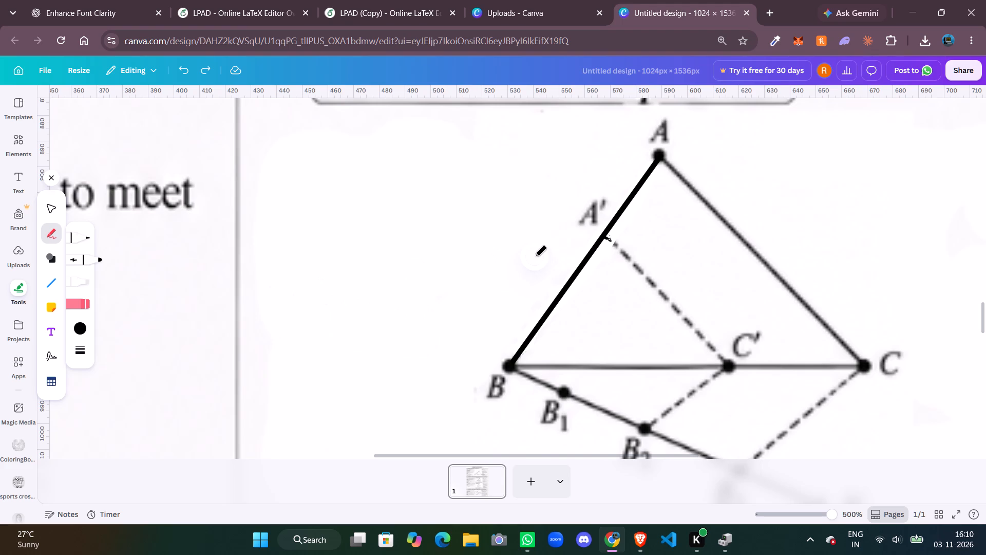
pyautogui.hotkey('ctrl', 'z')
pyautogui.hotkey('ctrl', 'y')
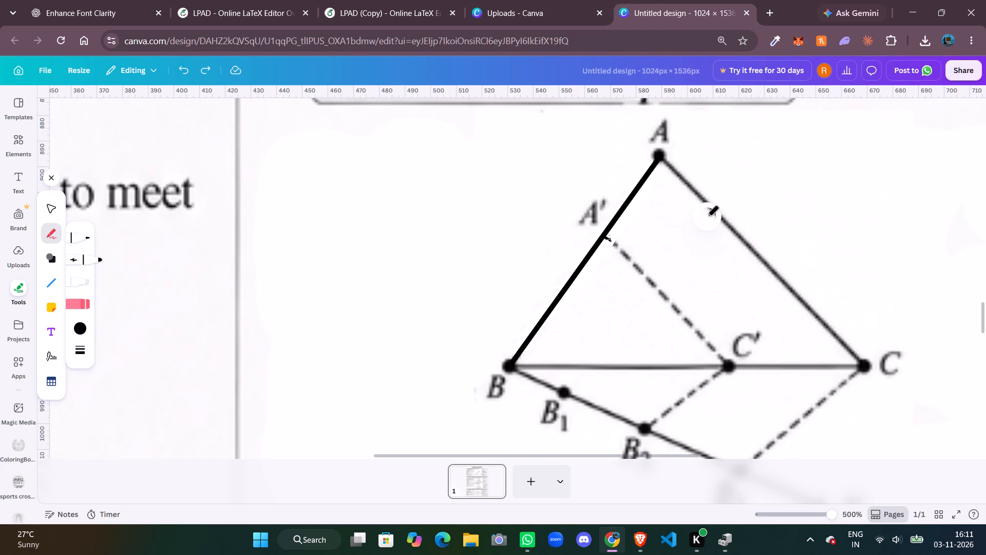
# Mark point A′ on side AB of the Reduction figure with a black marker dot of weight 7.
pyautogui.click(605, 235)
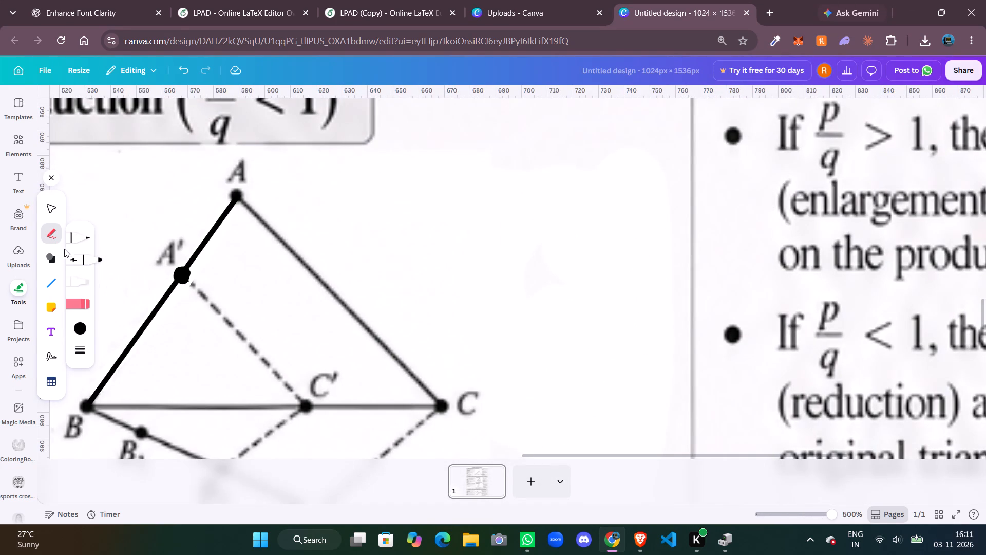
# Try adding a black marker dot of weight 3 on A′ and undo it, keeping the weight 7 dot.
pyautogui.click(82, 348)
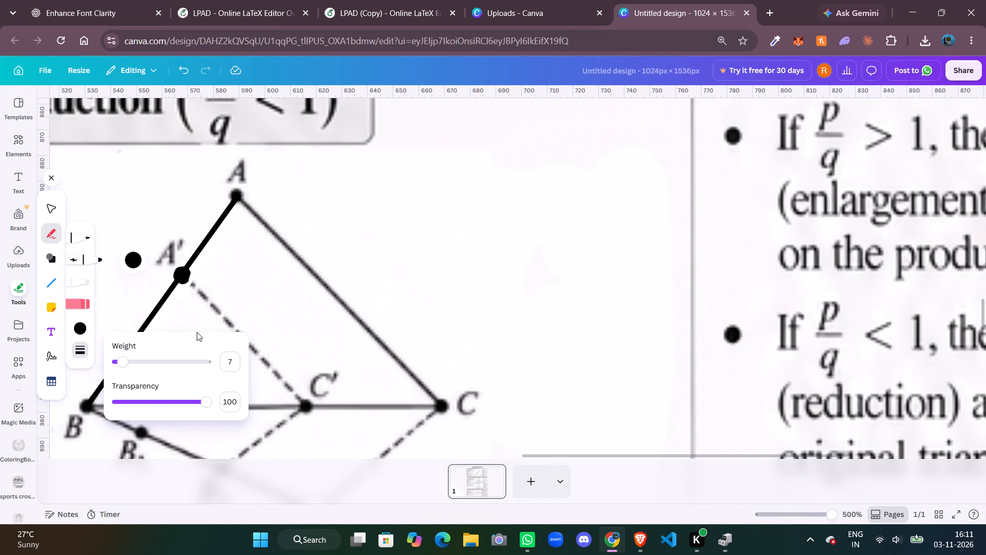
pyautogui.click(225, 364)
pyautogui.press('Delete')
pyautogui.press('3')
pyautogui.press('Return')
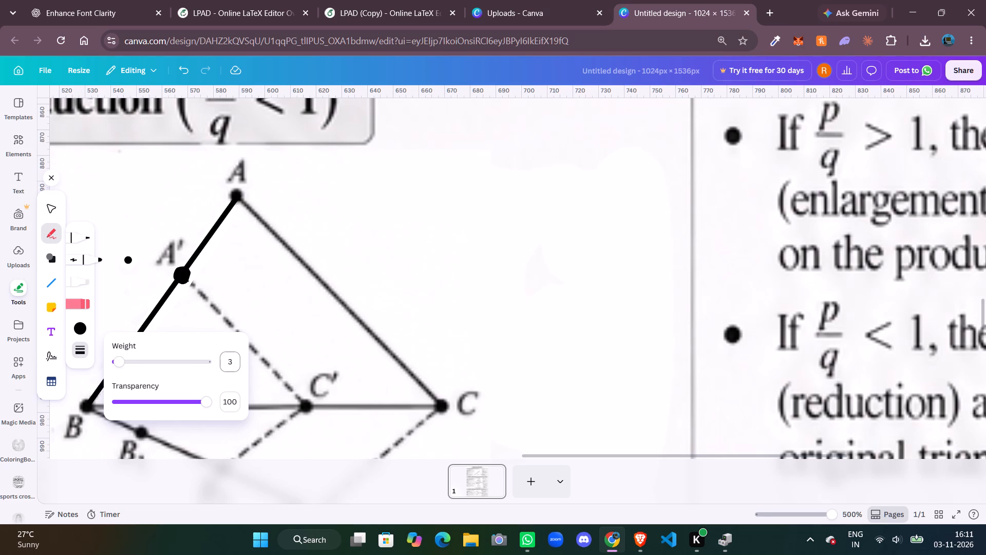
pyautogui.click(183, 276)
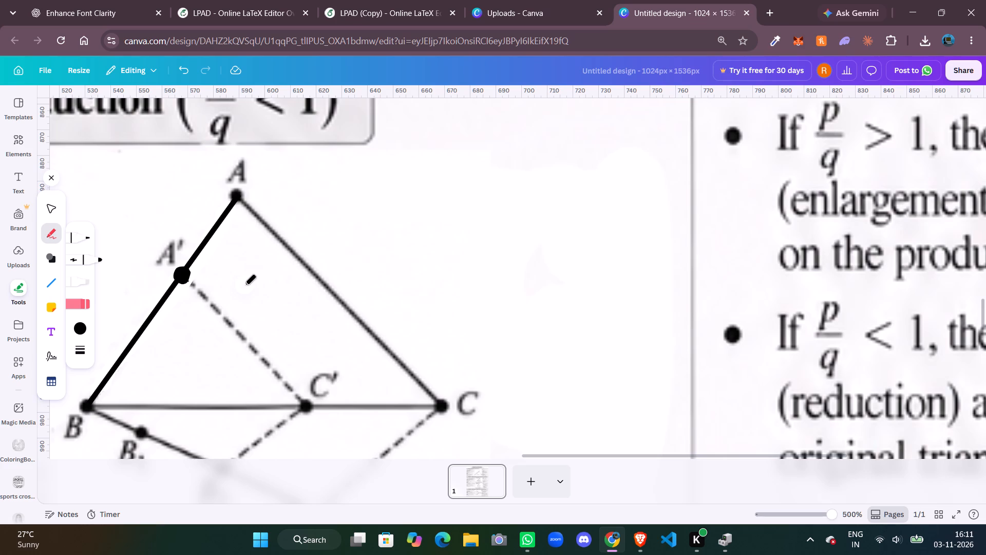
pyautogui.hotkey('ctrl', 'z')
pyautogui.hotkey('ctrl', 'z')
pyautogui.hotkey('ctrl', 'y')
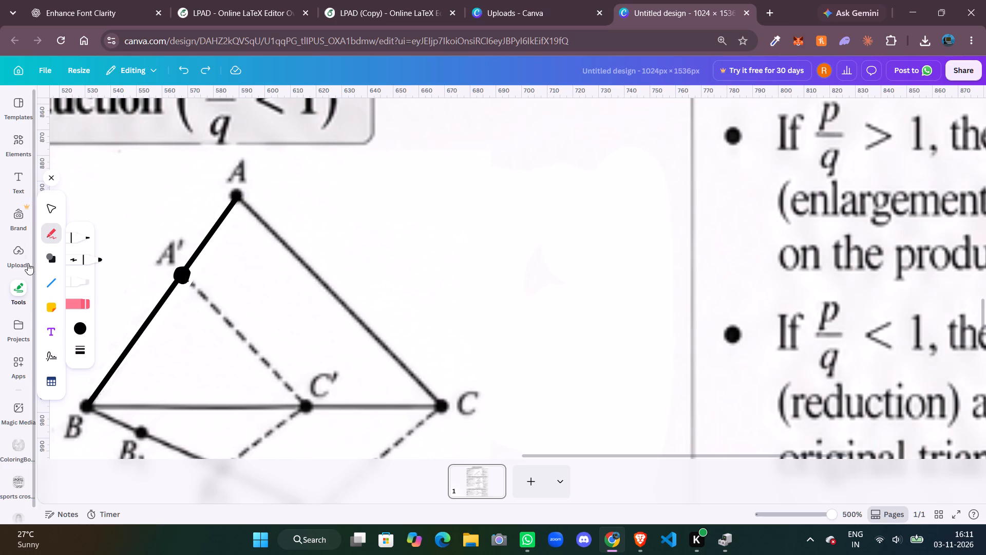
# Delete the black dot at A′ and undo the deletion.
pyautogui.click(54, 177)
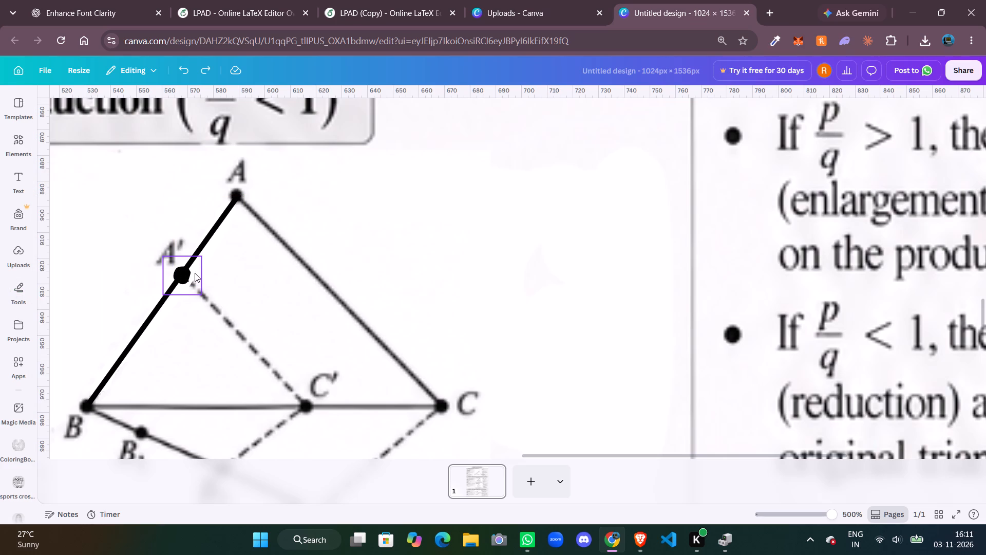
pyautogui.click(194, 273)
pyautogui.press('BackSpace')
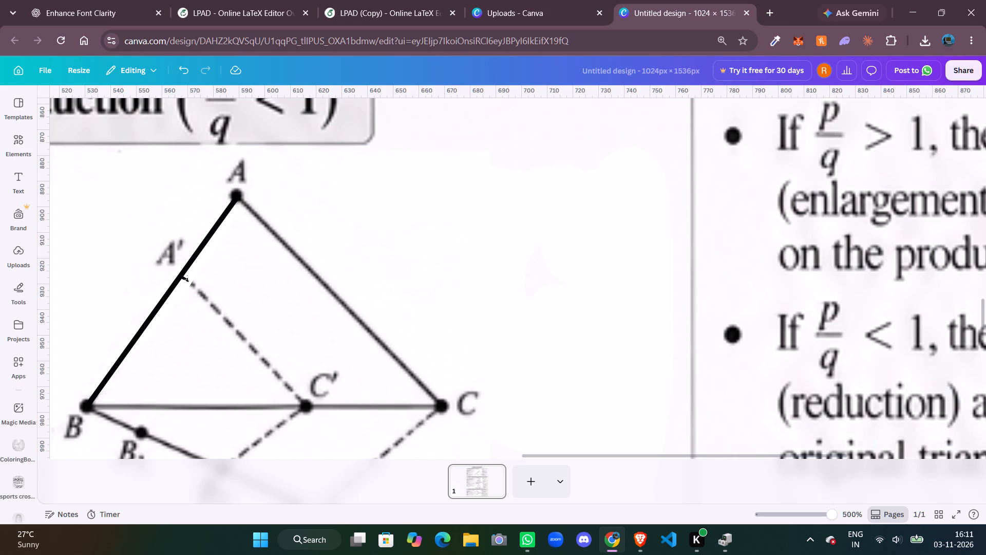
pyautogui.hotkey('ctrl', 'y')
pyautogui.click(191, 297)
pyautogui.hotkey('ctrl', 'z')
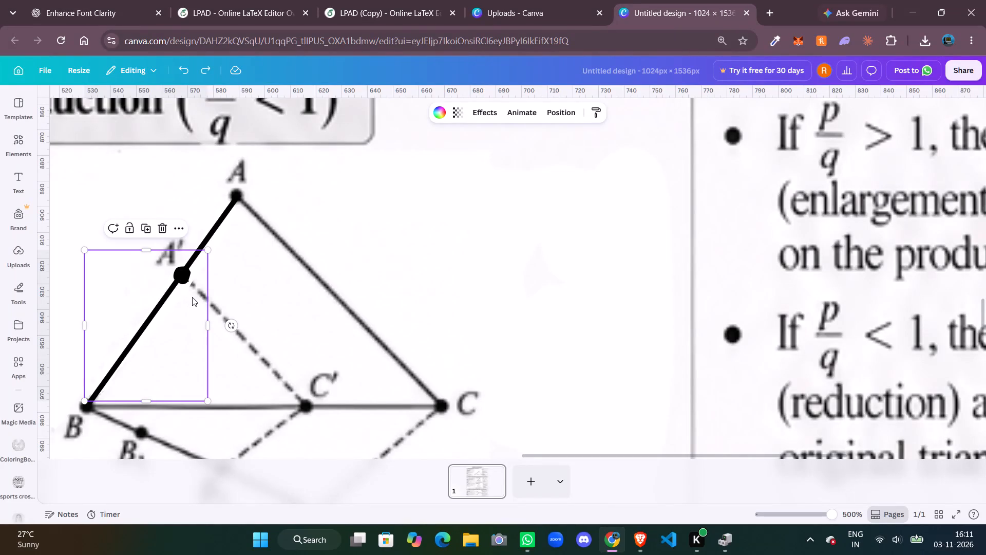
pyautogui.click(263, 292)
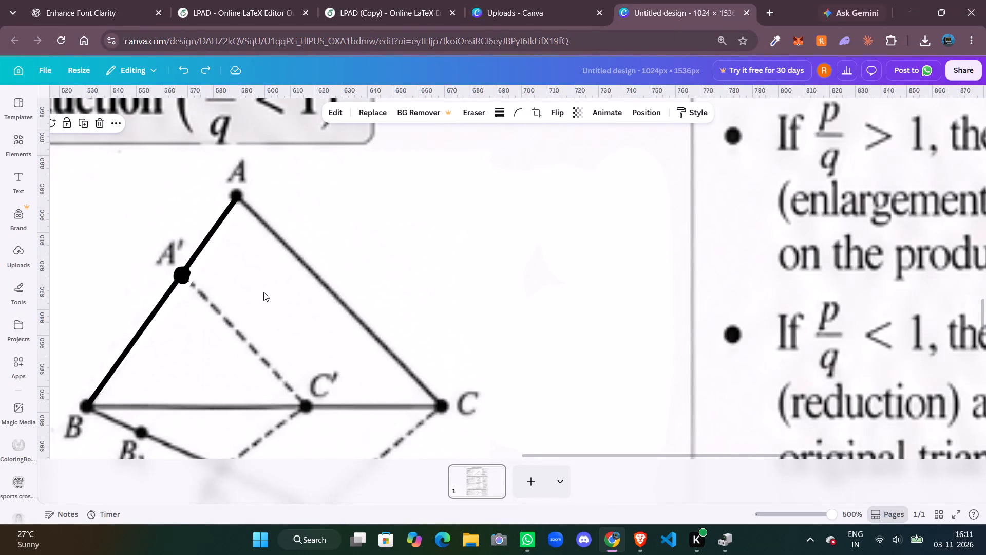
# Fill the gap between the A′ dot and the dashed line from C′ with small black marker dots of weight 2.
pyautogui.click(11, 289)
pyautogui.click(48, 229)
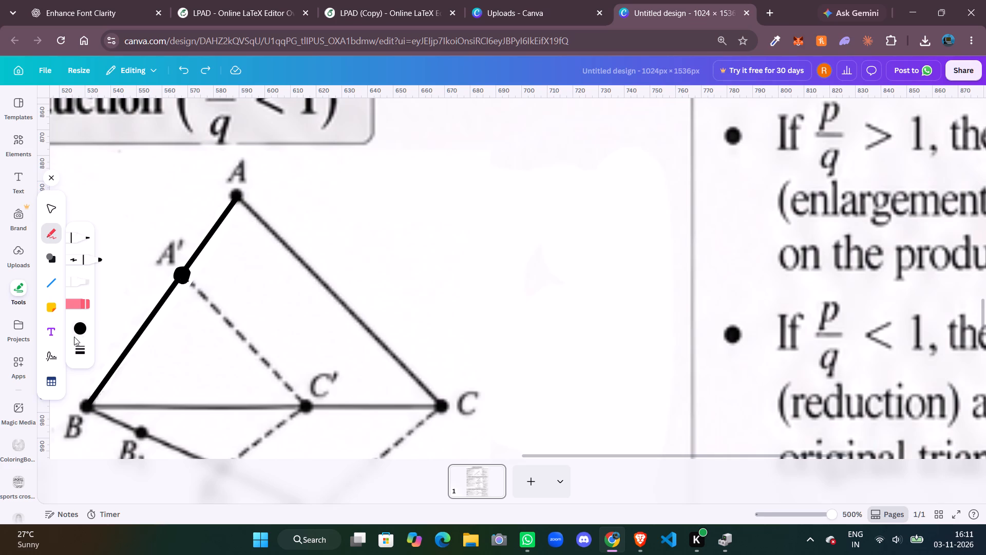
pyautogui.click(82, 341)
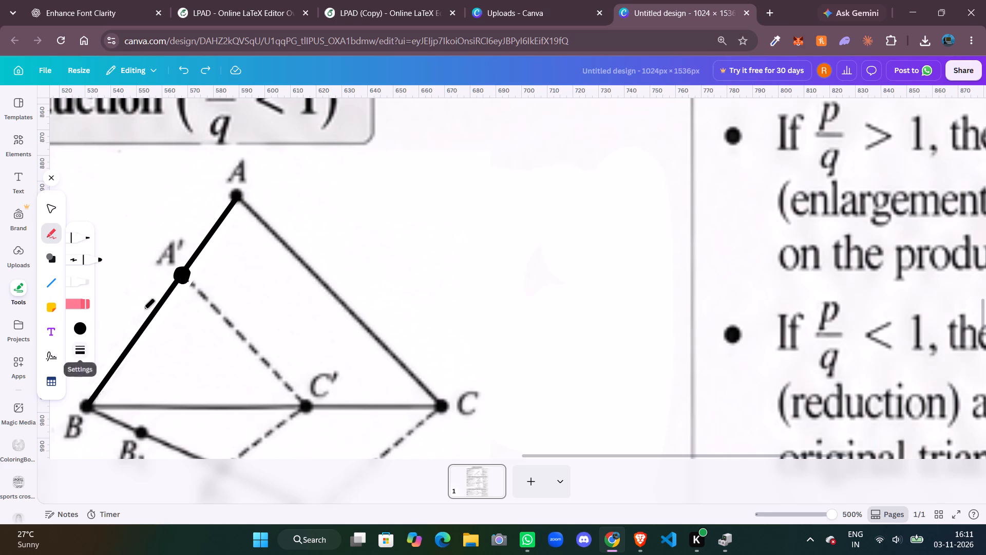
pyautogui.scroll(-1, 143, 309)
pyautogui.click(75, 349)
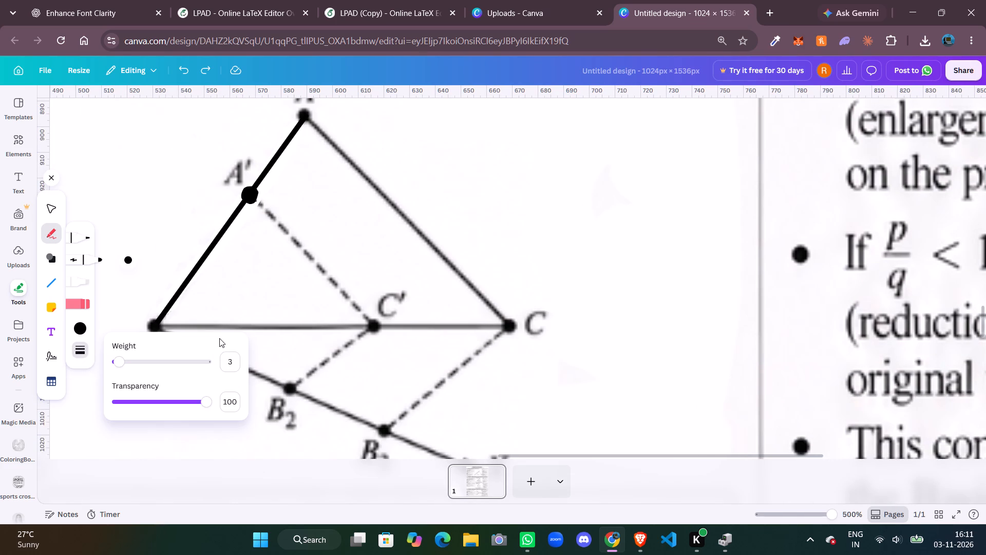
pyautogui.click(230, 367)
pyautogui.press('BackSpace')
pyautogui.press('2')
pyautogui.press('Return')
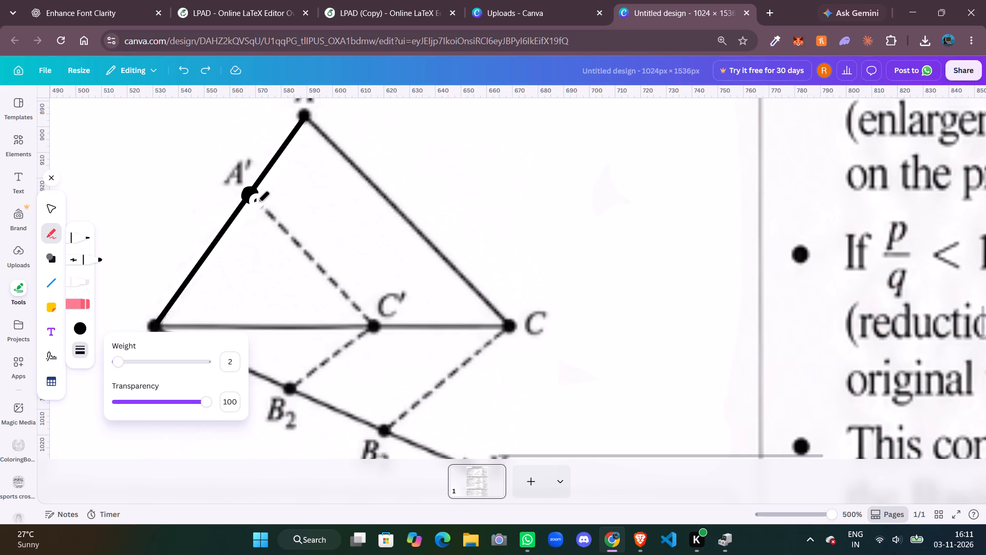
pyautogui.click(252, 195)
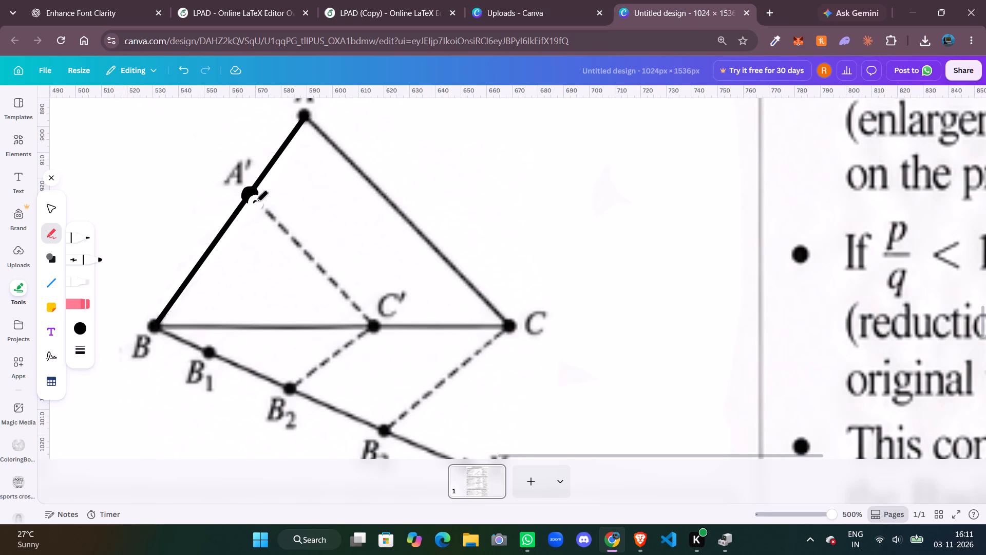
pyautogui.click(256, 199)
pyautogui.click(257, 201)
pyautogui.doubleClick(257, 201)
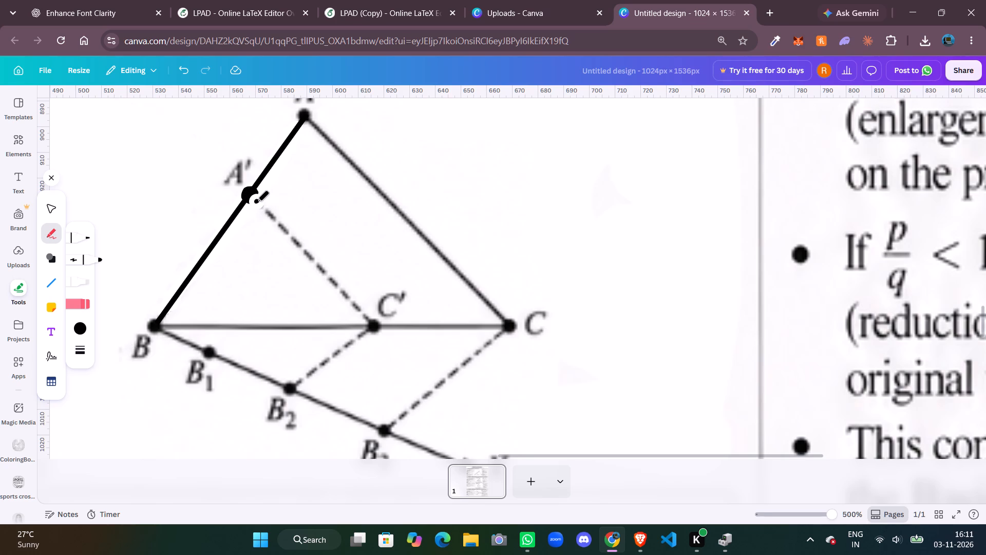
pyautogui.click(257, 203)
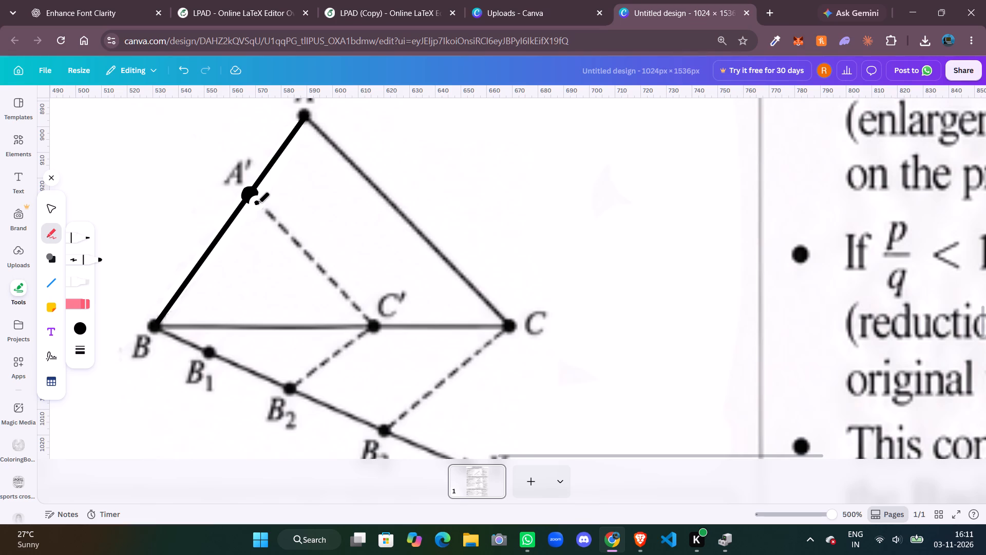
pyautogui.click(259, 202)
# Undo the last two small dots beside A′ and redraw them along the dashed line towards C′.
pyautogui.hotkey('ctrl', 'z')
pyautogui.hotkey('ctrl', 'z')
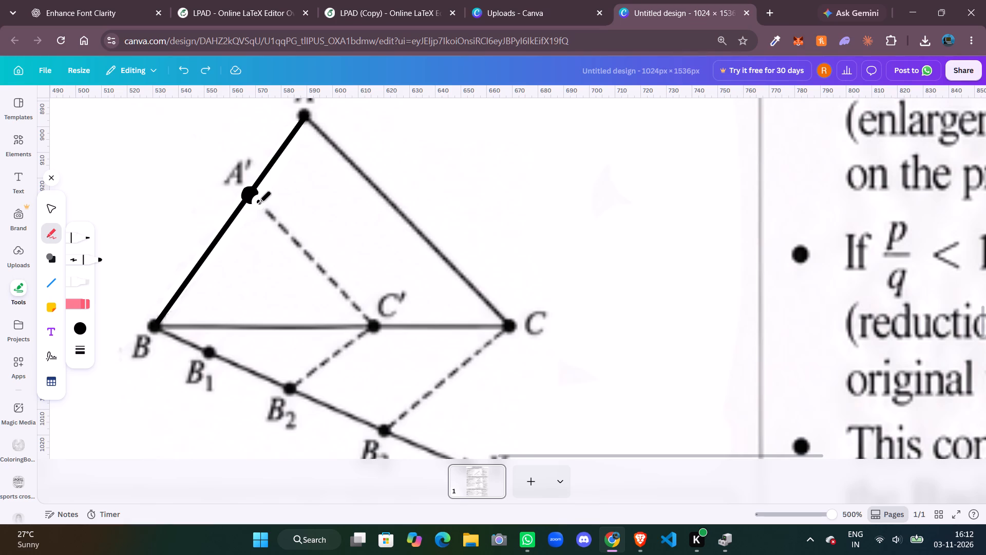
pyautogui.click(257, 202)
pyautogui.click(257, 202)
pyautogui.click(257, 202)
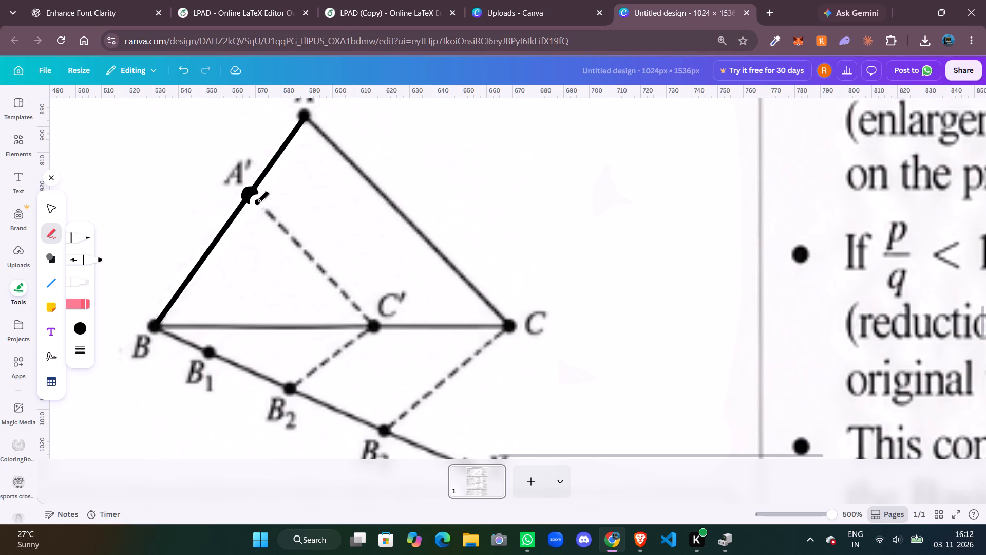
pyautogui.click(258, 203)
pyautogui.click(258, 203)
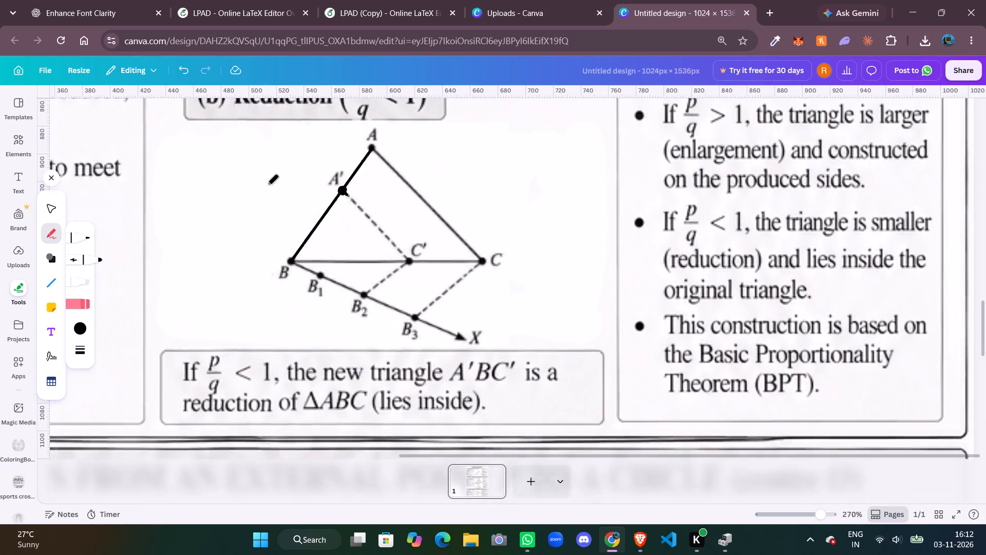
# Check the whole concept map page and download it as a PNG.
pyautogui.scroll(2, 440, 186)
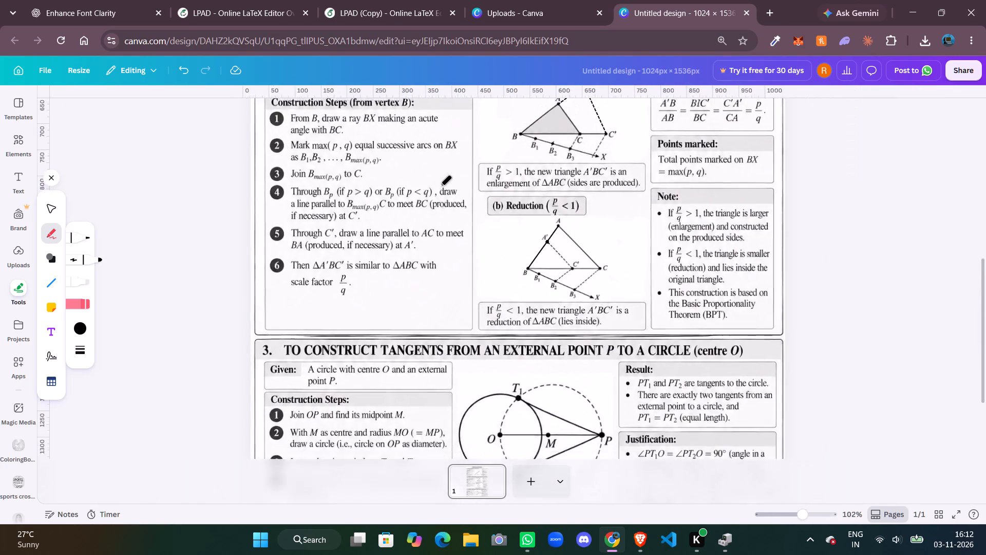
pyautogui.scroll(4, 440, 186)
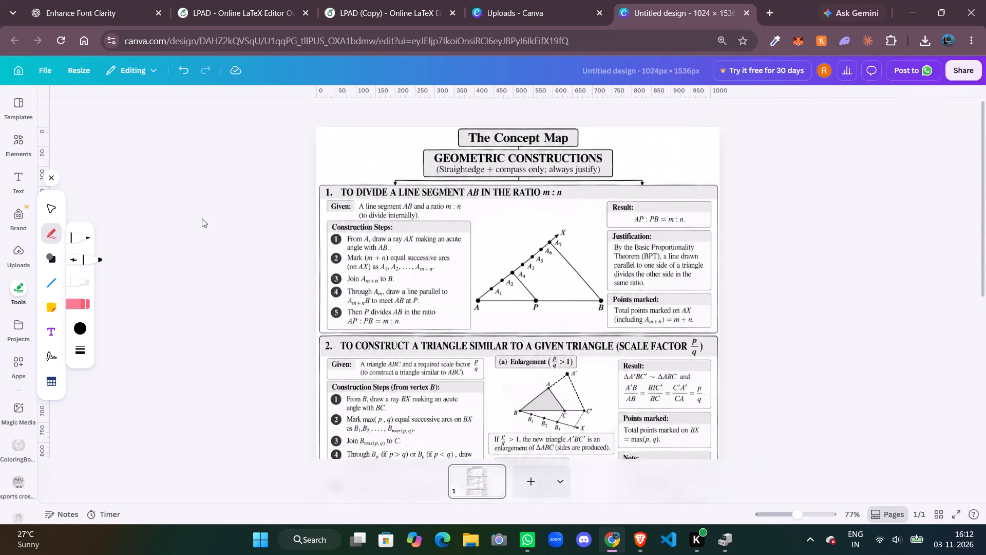
pyautogui.click(47, 173)
pyautogui.scroll(-2, 241, 258)
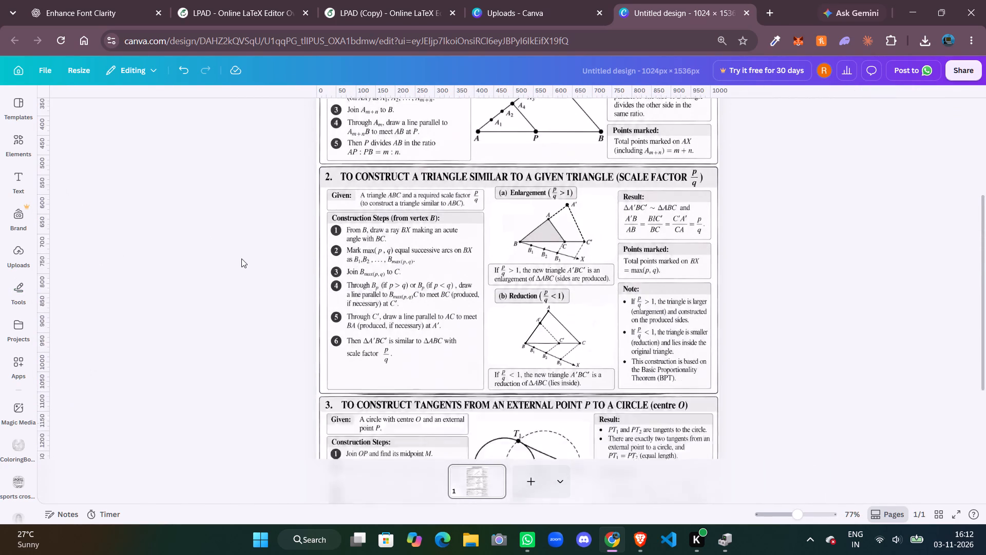
pyautogui.scroll(-2, 241, 258)
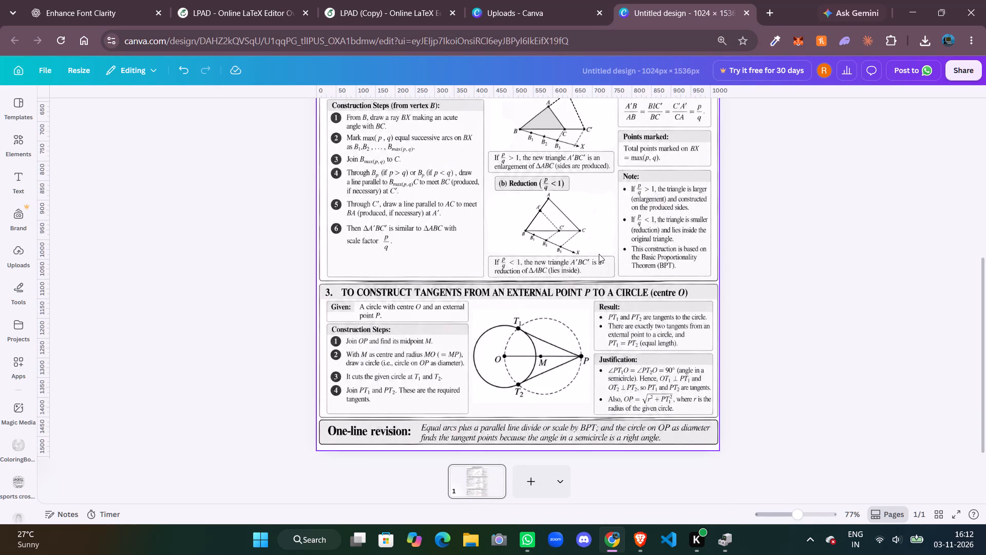
pyautogui.click(953, 66)
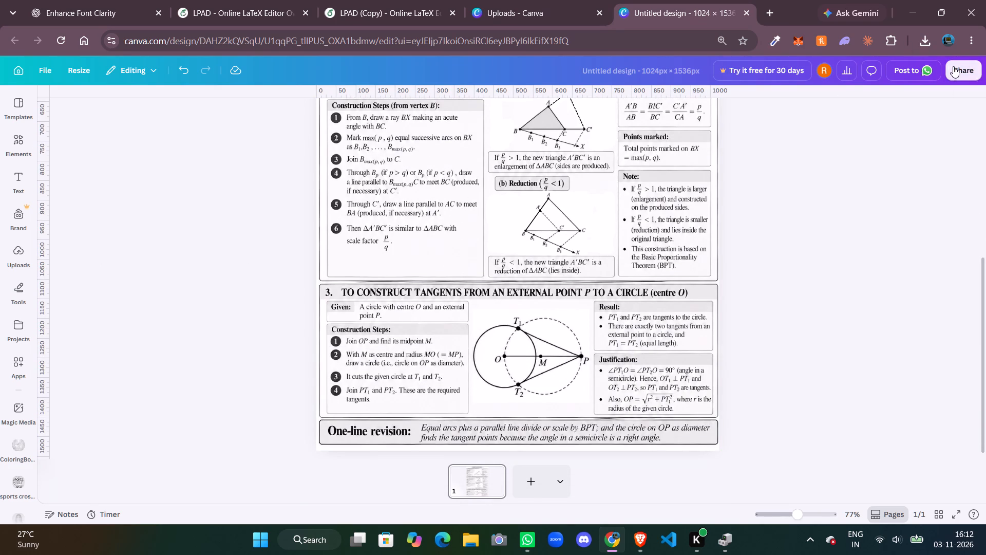
pyautogui.click(795, 328)
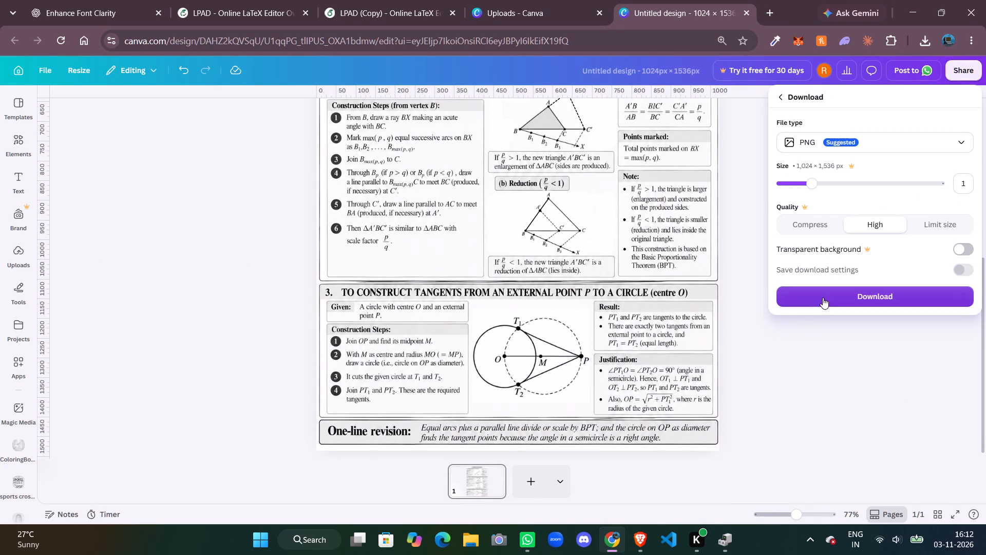
pyautogui.click(823, 298)
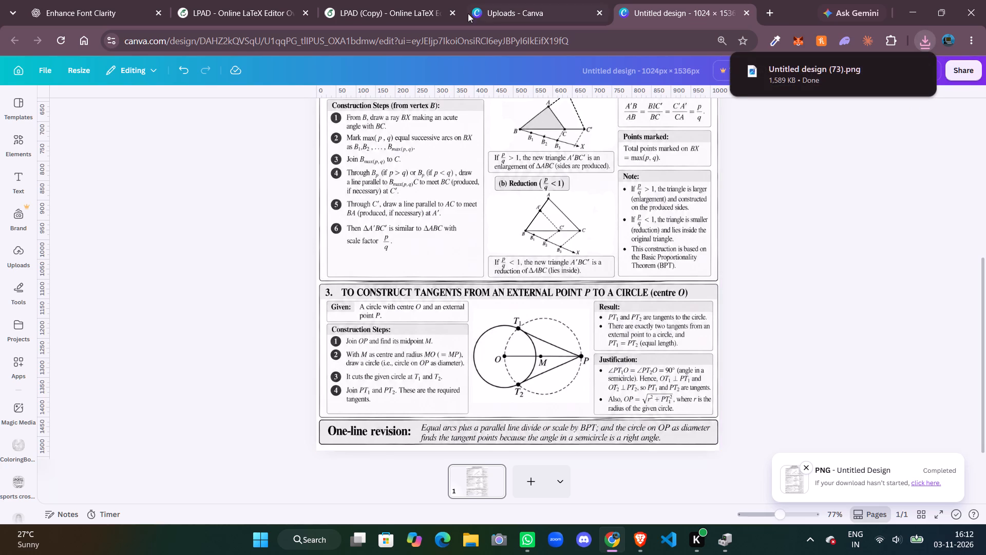
# Switch to the LPAD (Copy) project in Overleaf and upload the downloaded Untitled design (73).png into the figs folder.
pyautogui.click(383, 0)
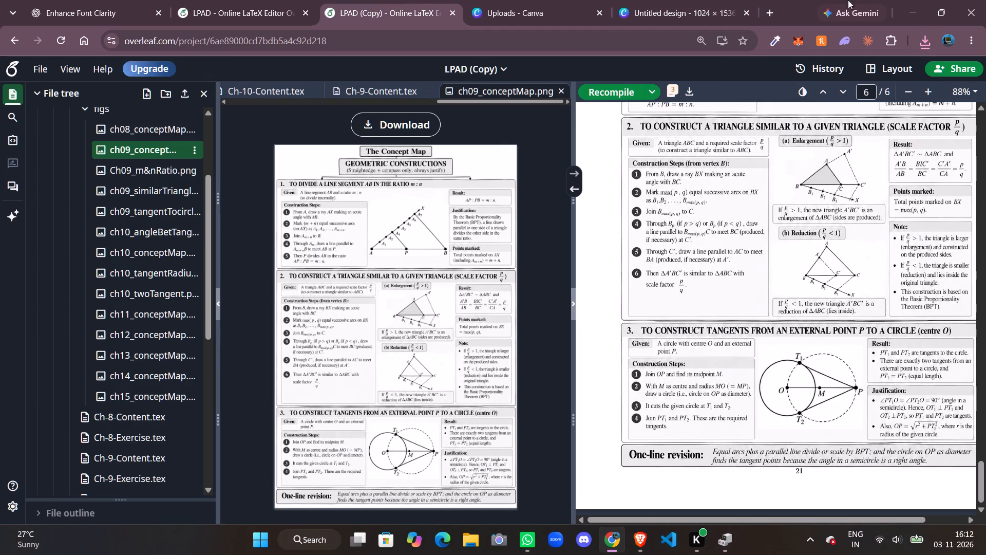
pyautogui.click(919, 44)
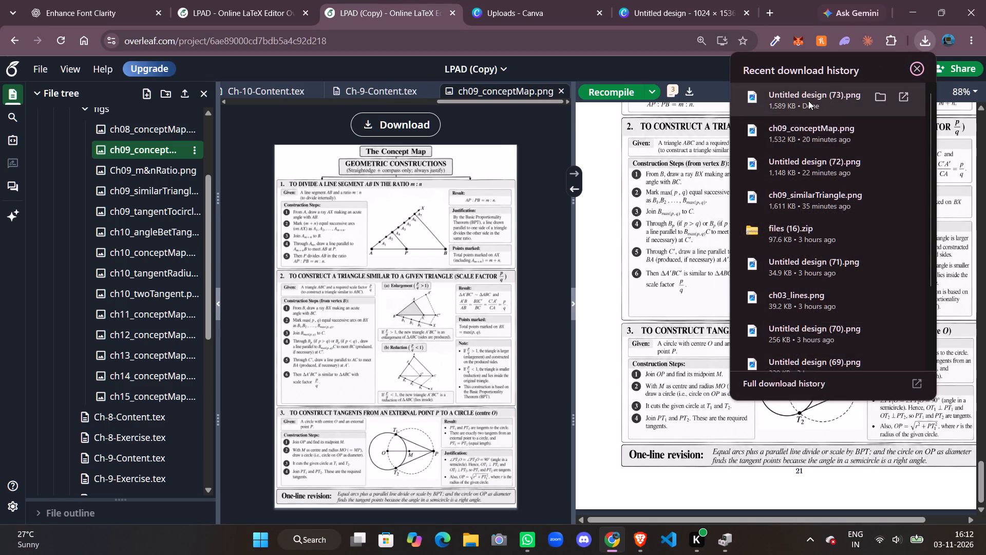
pyautogui.moveTo(809, 101); pyautogui.dragTo(144, 282)
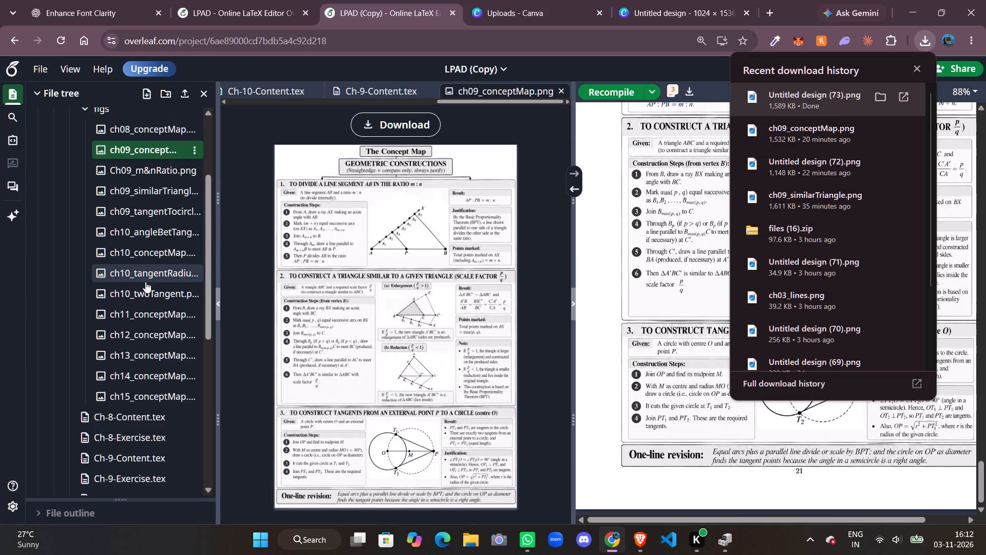
pyautogui.click(396, 357)
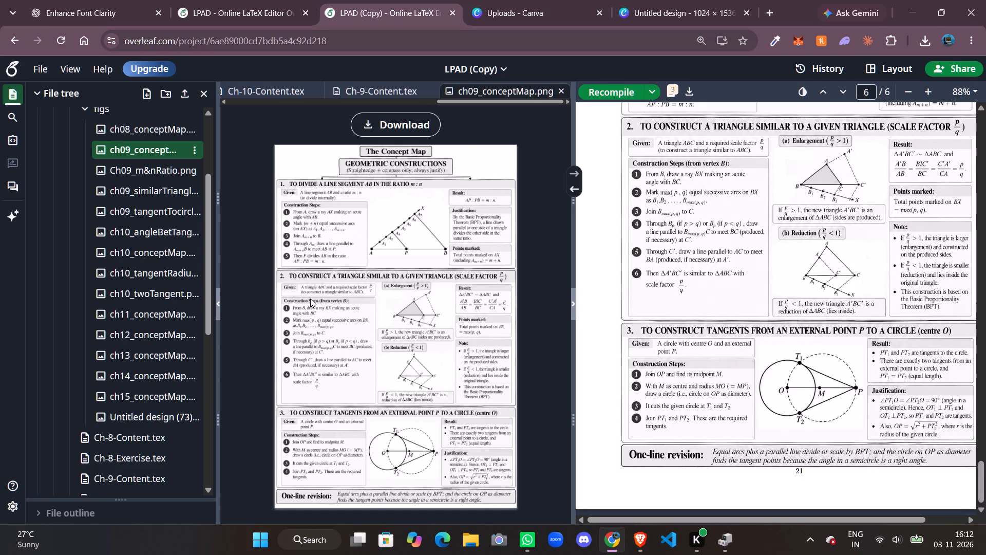
# Copy the image name ch09_conceptMap, without its extension, from the figure's includegraphics line in Ch-9-Content.tex.
pyautogui.click(383, 92)
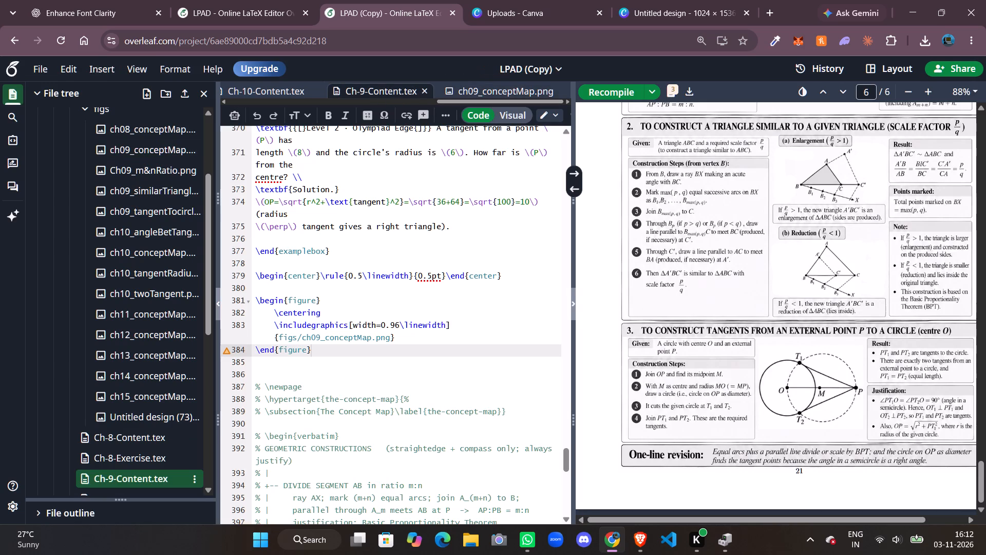
pyautogui.click(370, 336)
pyautogui.moveTo(370, 336); pyautogui.dragTo(357, 336)
pyautogui.moveTo(357, 336); pyautogui.dragTo(300, 341)
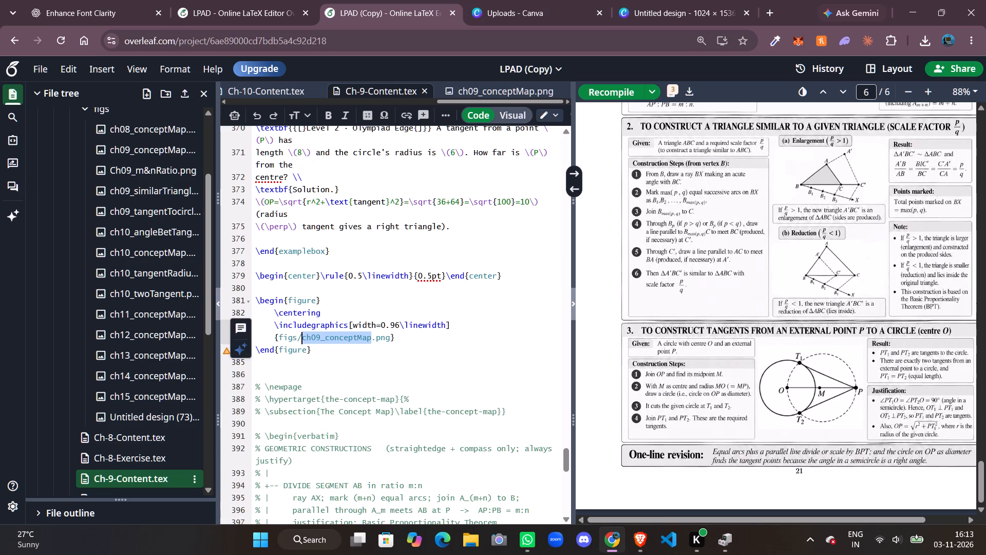
pyautogui.hotkey('ctrl', 'c')
pyautogui.hotkey('ctrl', 'c')
pyautogui.hotkey('ctrl', 'c')
pyautogui.hotkey('ctrl', 'c')
pyautogui.hotkey('ctrl', 'c')
pyautogui.hotkey('ctrl', 'c')
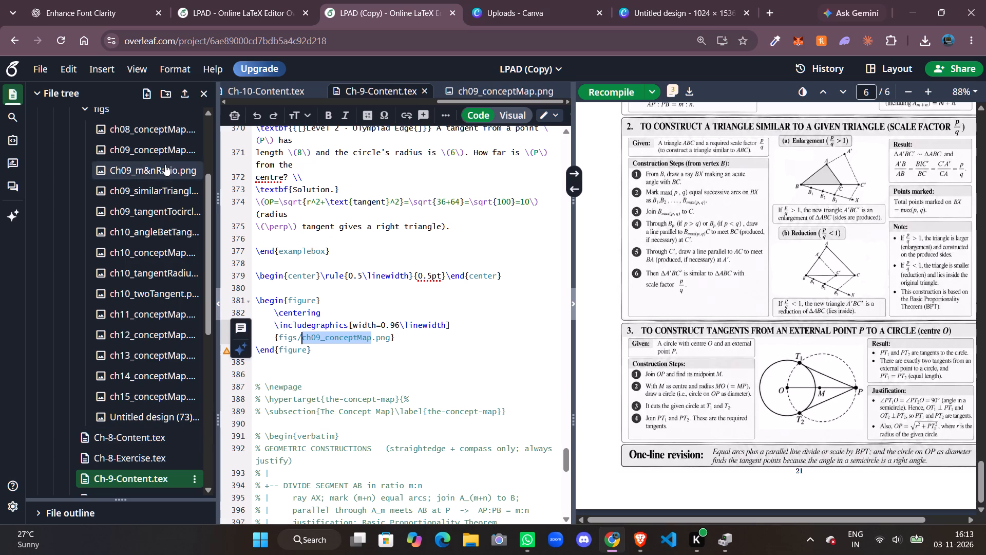
# Permanently delete the old ch09_conceptMap.png from the figs folder.
pyautogui.click(160, 155)
pyautogui.click(195, 151)
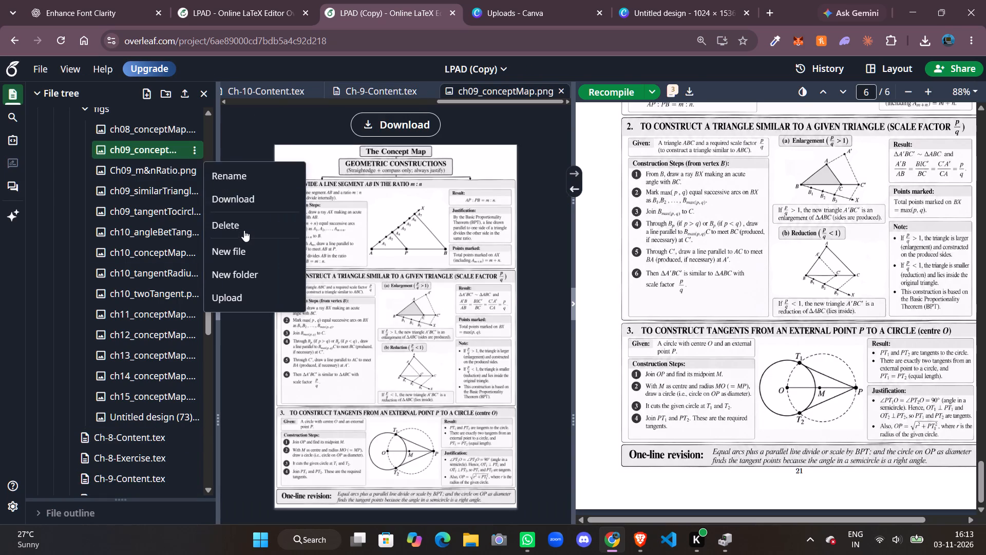
pyautogui.click(244, 232)
pyautogui.click(655, 209)
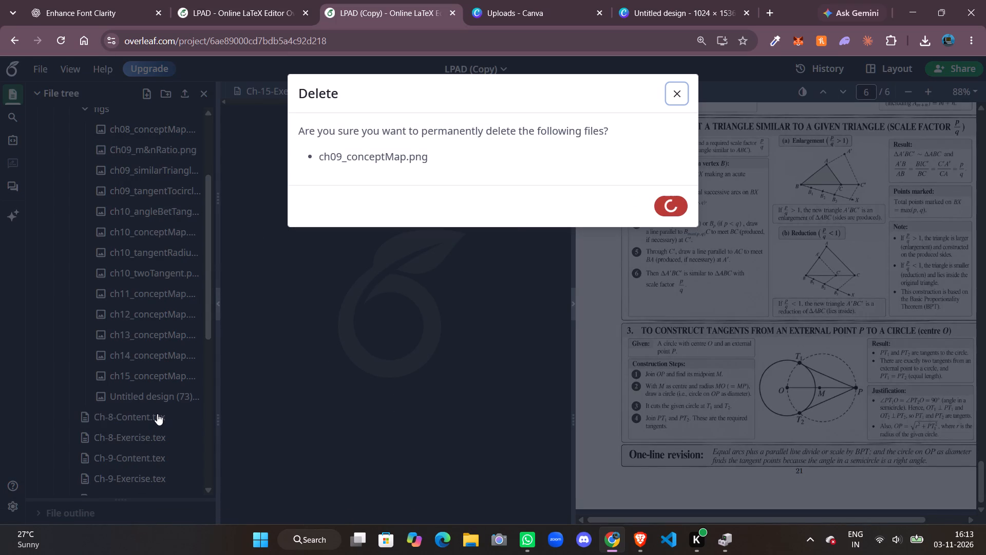
# Rename the uploaded Untitled design (73).png in the figs folder as ch09_conceptMap.png, using the copied name.
pyautogui.click(140, 394)
pyautogui.click(192, 398)
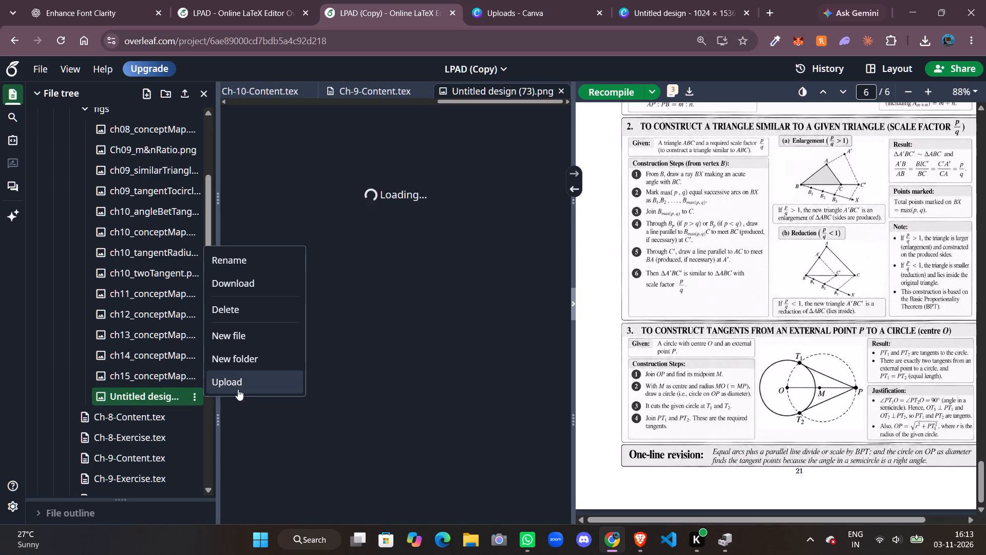
pyautogui.click(255, 253)
pyautogui.hotkey('ctrl', 'v')
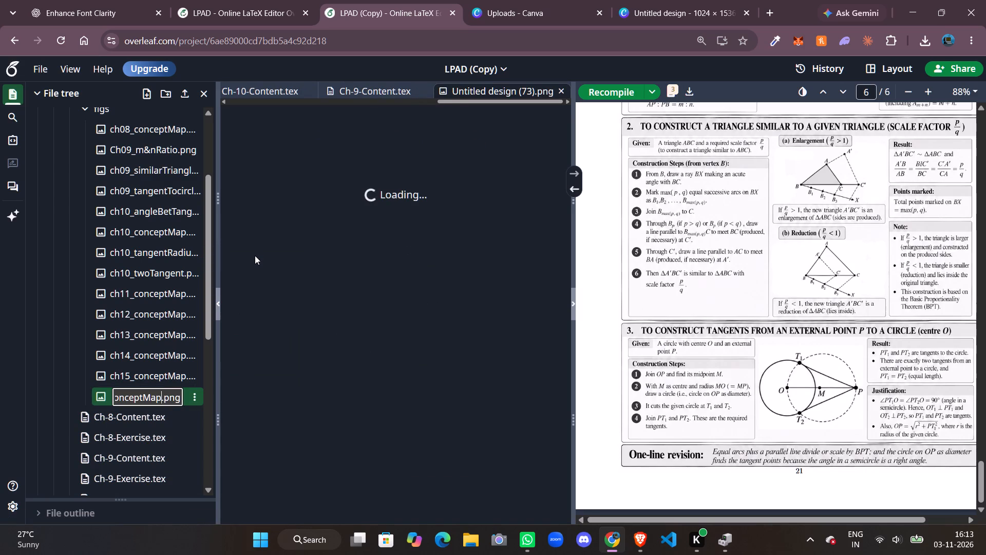
pyautogui.press('Return')
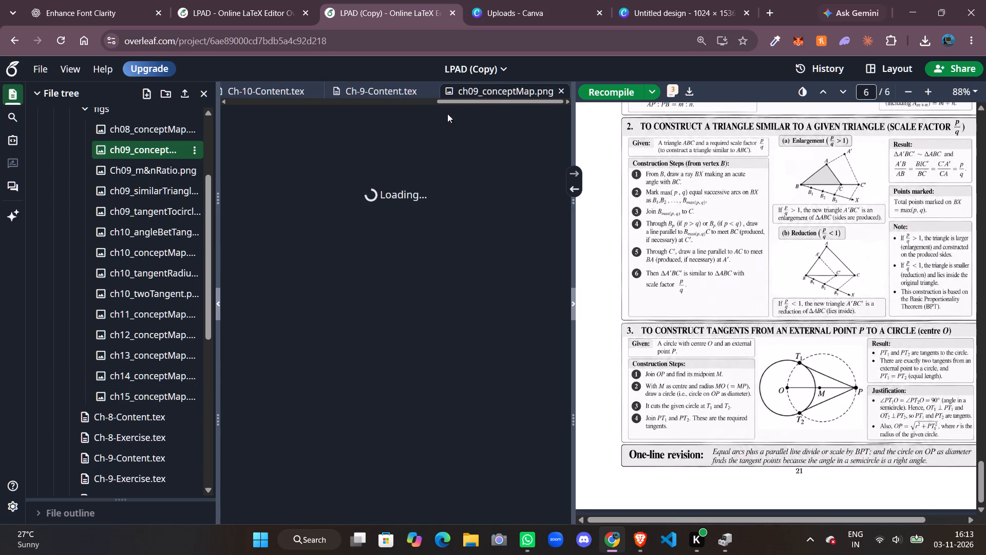
# Close the ch09_conceptMap.png preview, return to the Ch-9-Content.tex source and recompile the document.
pyautogui.click(561, 91)
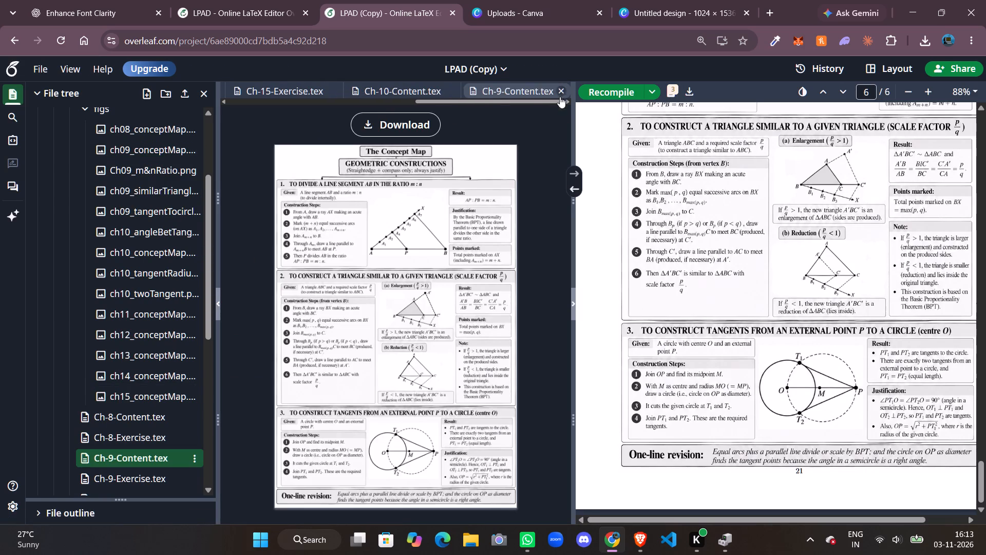
pyautogui.click(430, 304)
pyautogui.hotkey('ctrl', 's')
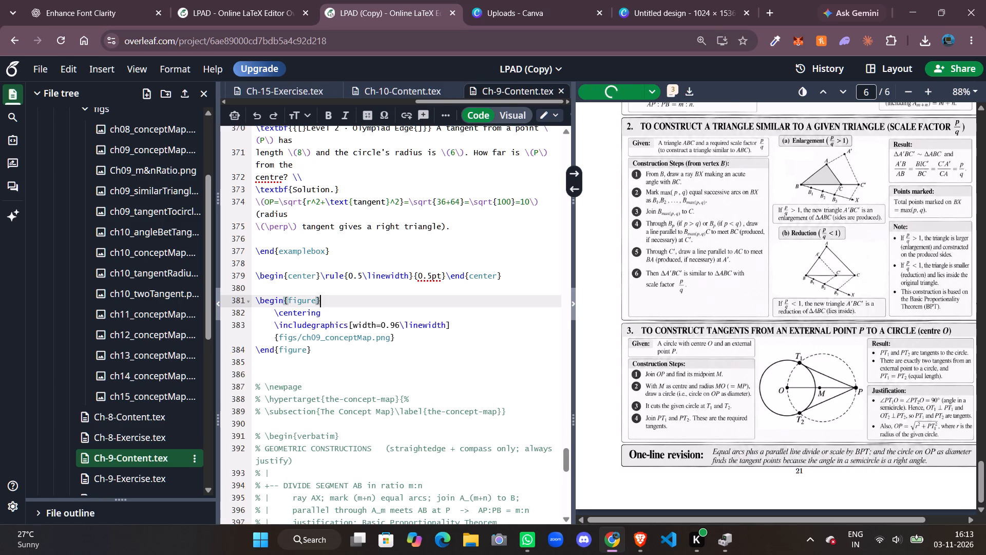